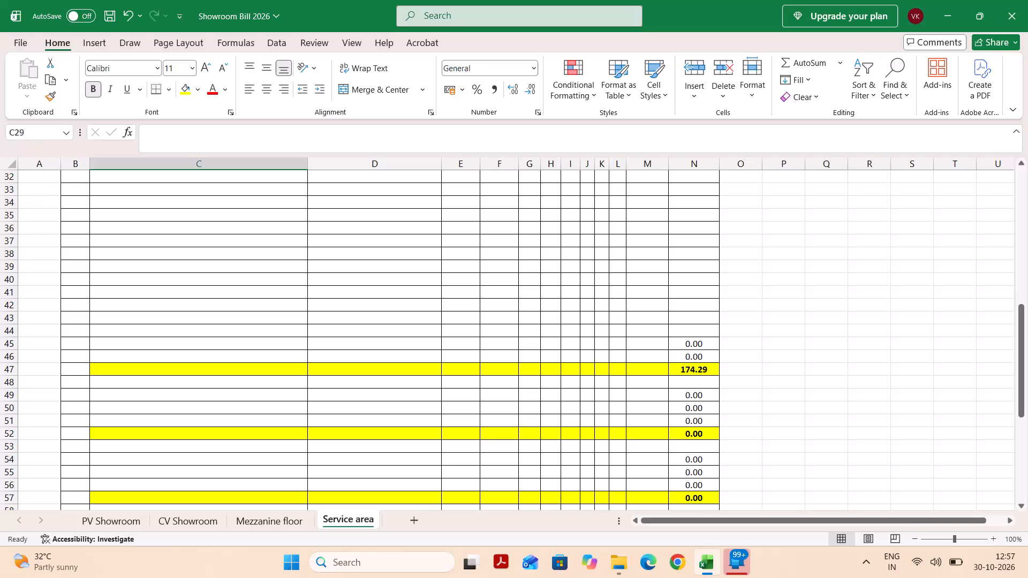
# Add a "Cashier" item with unit sqft in row 29, below the Below stair item of Laminate pasting.
pyautogui.scroll(3, 183, 370)
pyautogui.scroll(-2, 183, 370)
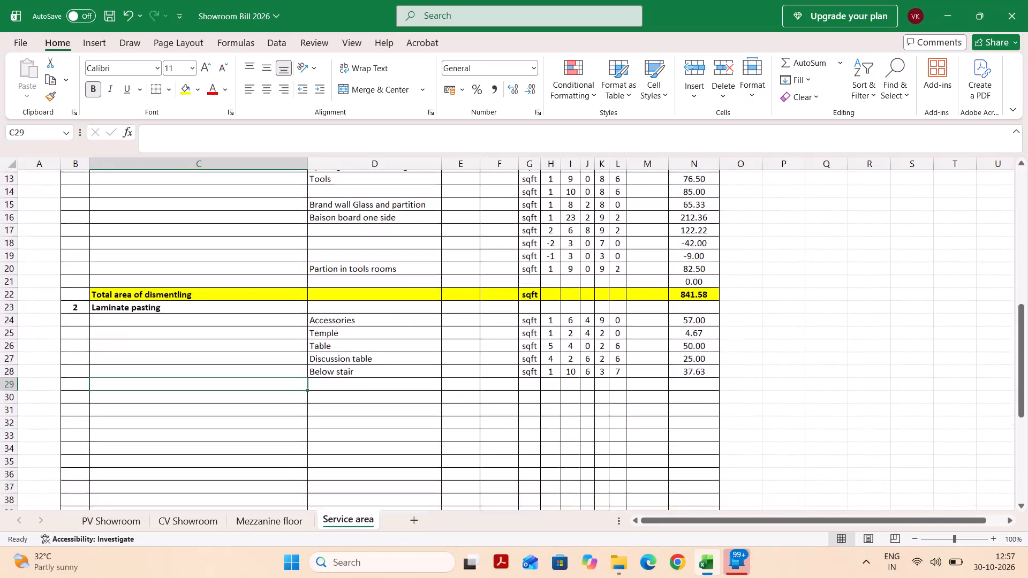
pyautogui.scroll(-1, 183, 370)
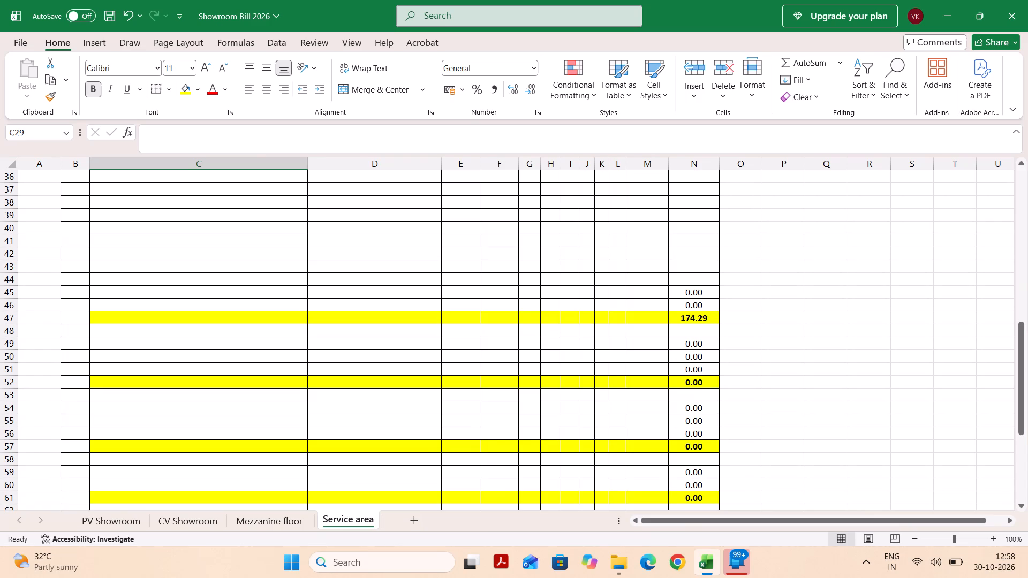
pyautogui.scroll(4, 183, 370)
pyautogui.scroll(-1, 183, 370)
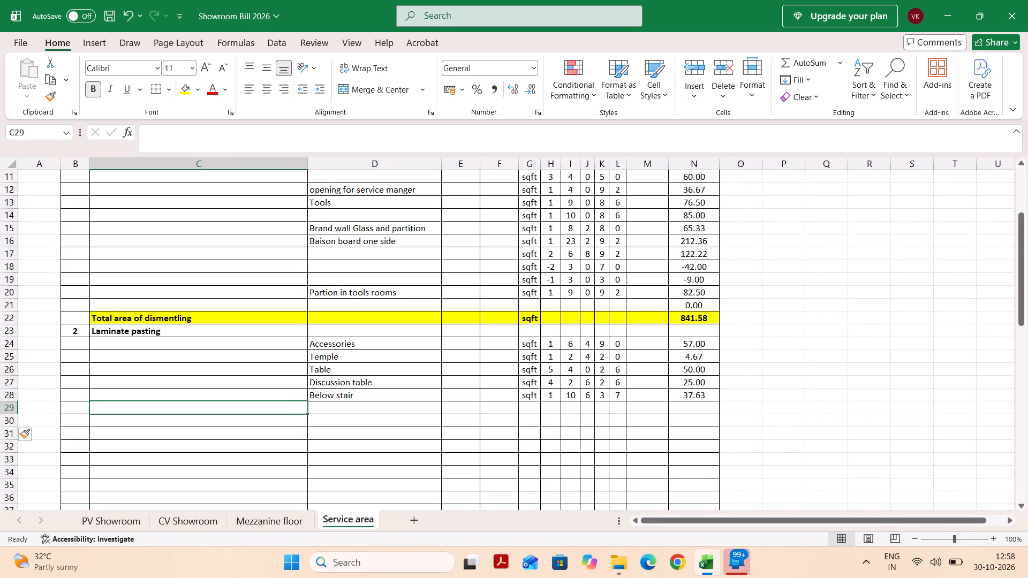
pyautogui.press('Tab')
pyautogui.write('Cashier')
pyautogui.press('space')
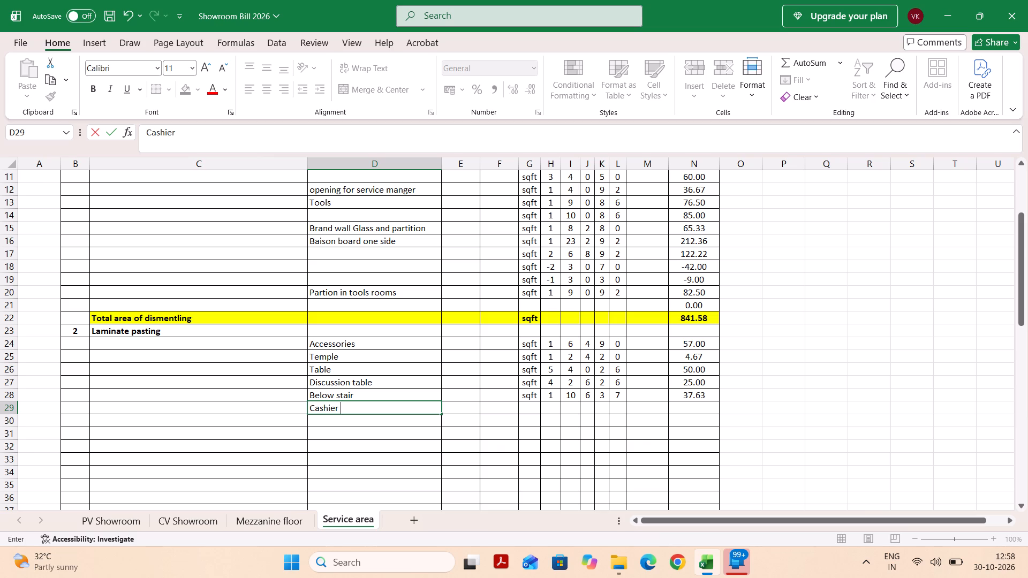
pyautogui.press('Tab')
pyautogui.press('Tab')
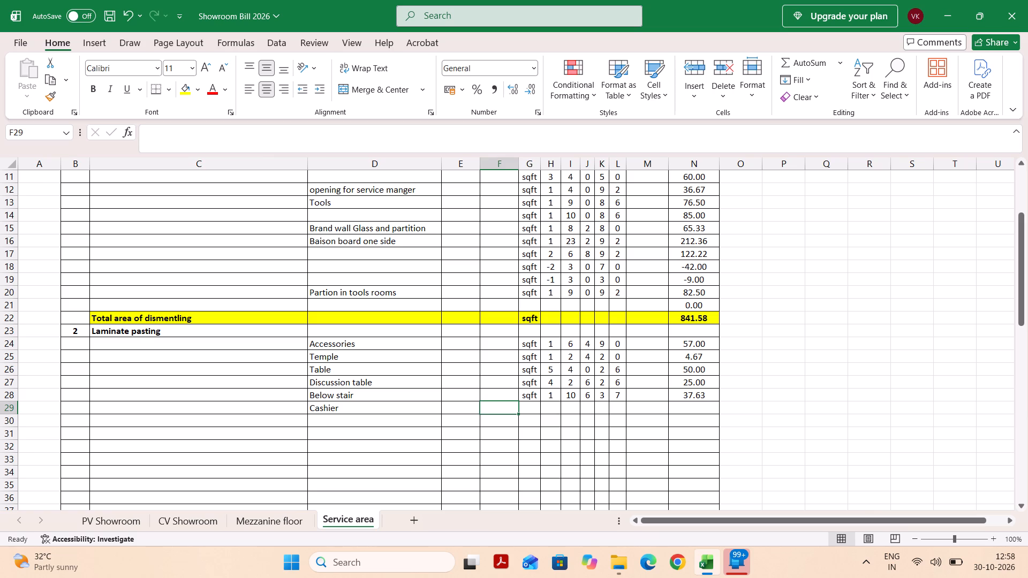
pyautogui.press('Tab')
pyautogui.press('s')
pyautogui.press('Tab')
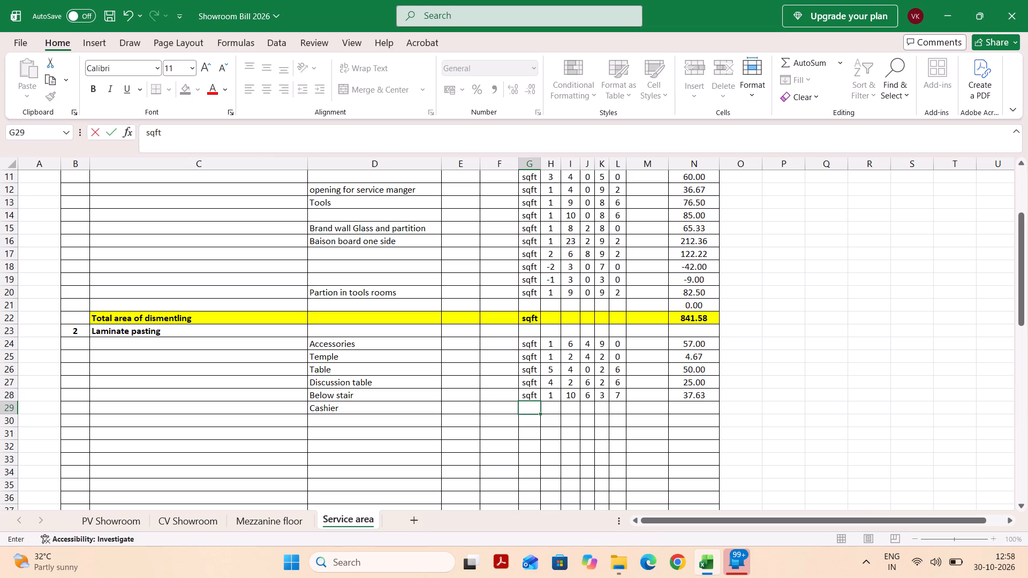
# Enter the Cashier row's measurements 1, 4, 10, 2 and 6 in columns H to L.
pyautogui.press('1')
pyautogui.press('Tab')
pyautogui.press('4')
pyautogui.press('Tab')
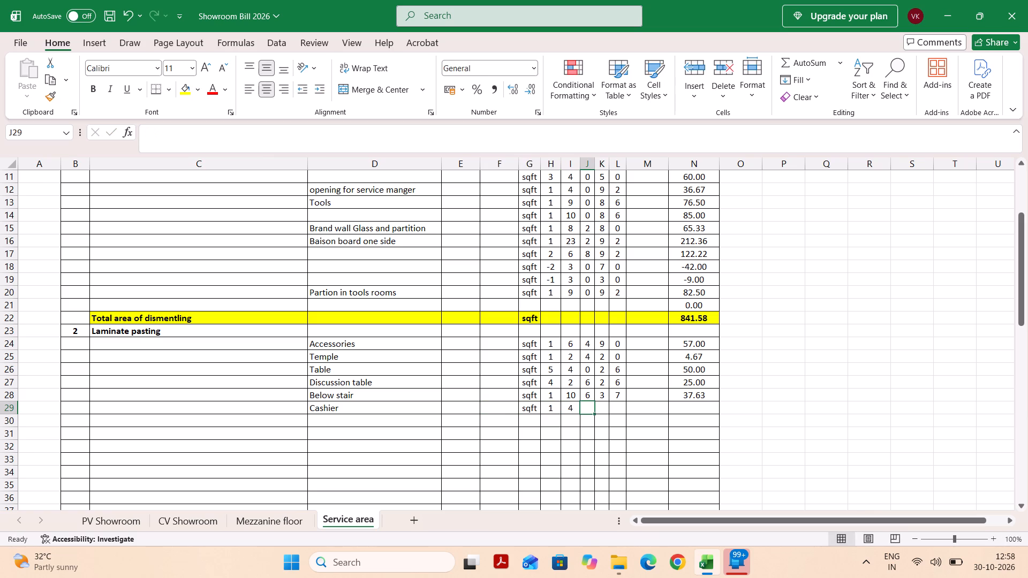
pyautogui.write('10')
pyautogui.press('Tab')
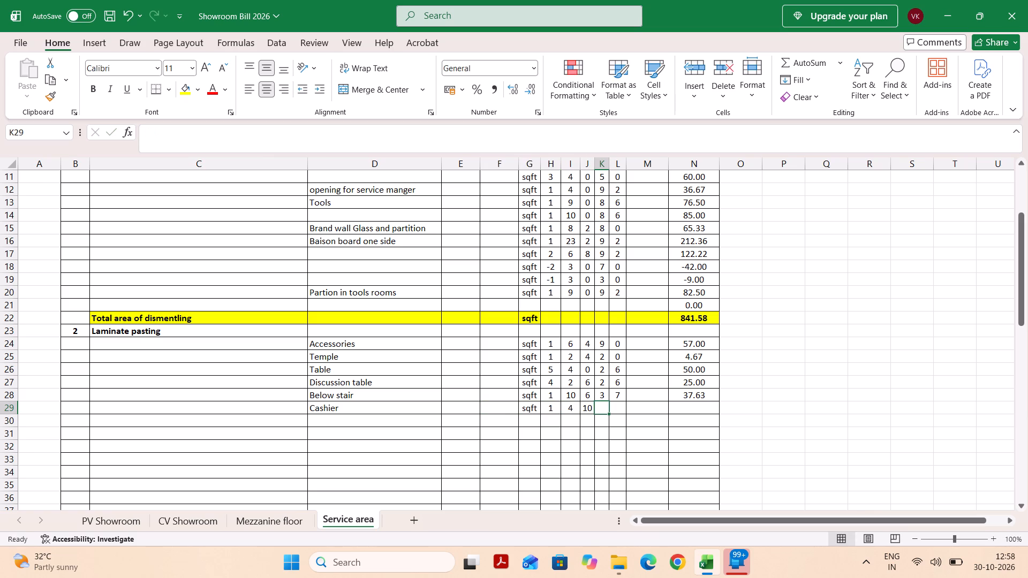
pyautogui.press('2')
pyautogui.press('Tab')
pyautogui.press('6')
pyautogui.press('Tab')
pyautogui.press('Return')
# Fill row 30 without a description, using unit sqft and measurements 1, 2, 8, 2 and 7 in columns H to L.
pyautogui.press('Tab')
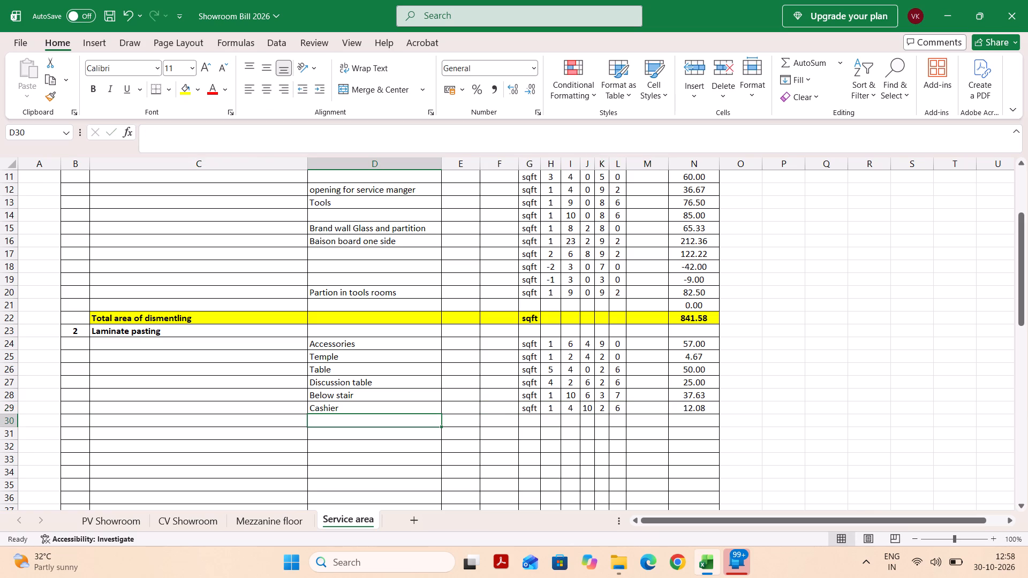
pyautogui.press('Tab')
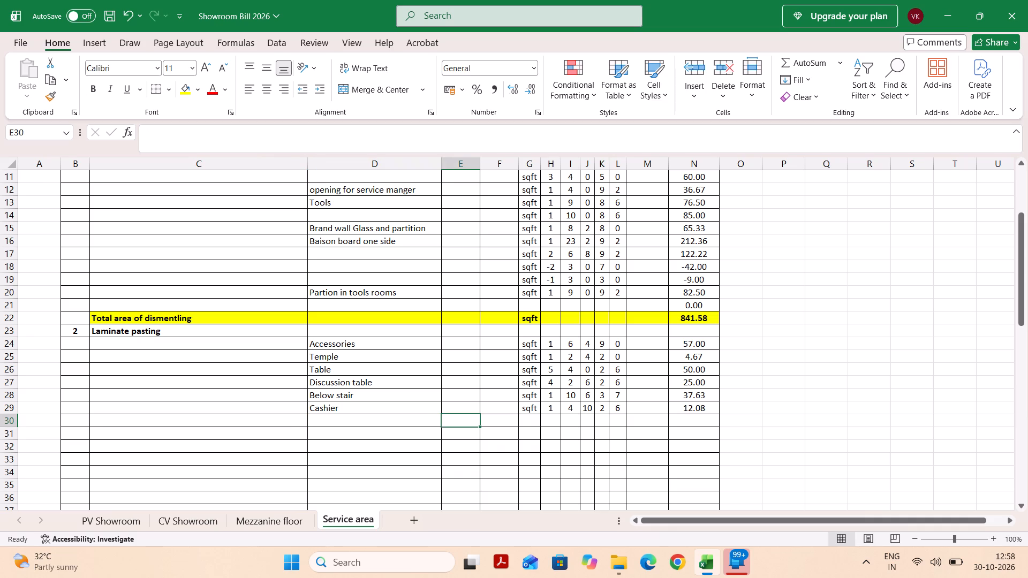
pyautogui.press('Tab')
pyautogui.press('Tab')
pyautogui.write('sq')
pyautogui.press('Tab')
pyautogui.press('1')
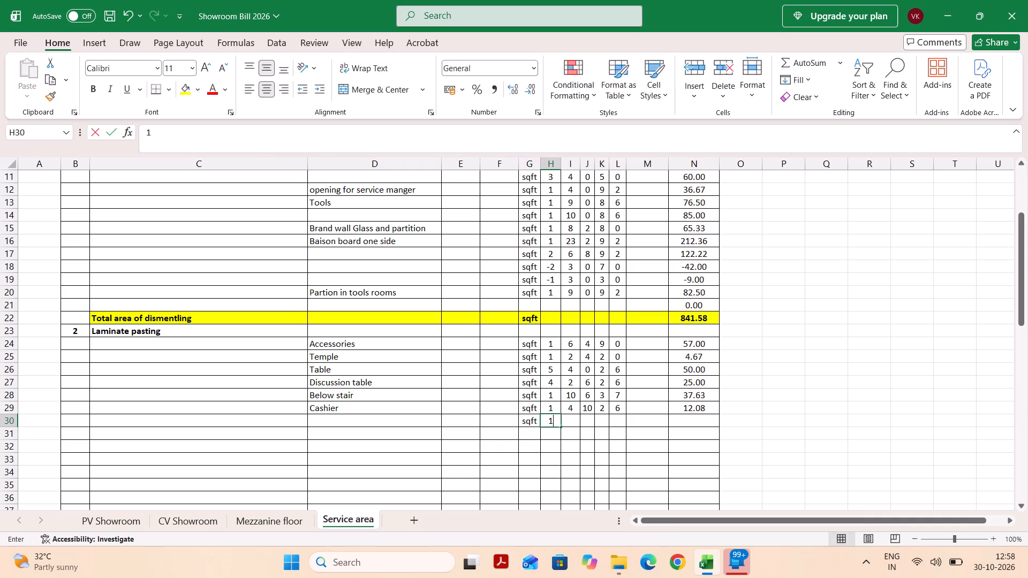
pyautogui.press('Tab')
pyautogui.press('2')
pyautogui.press('Tab')
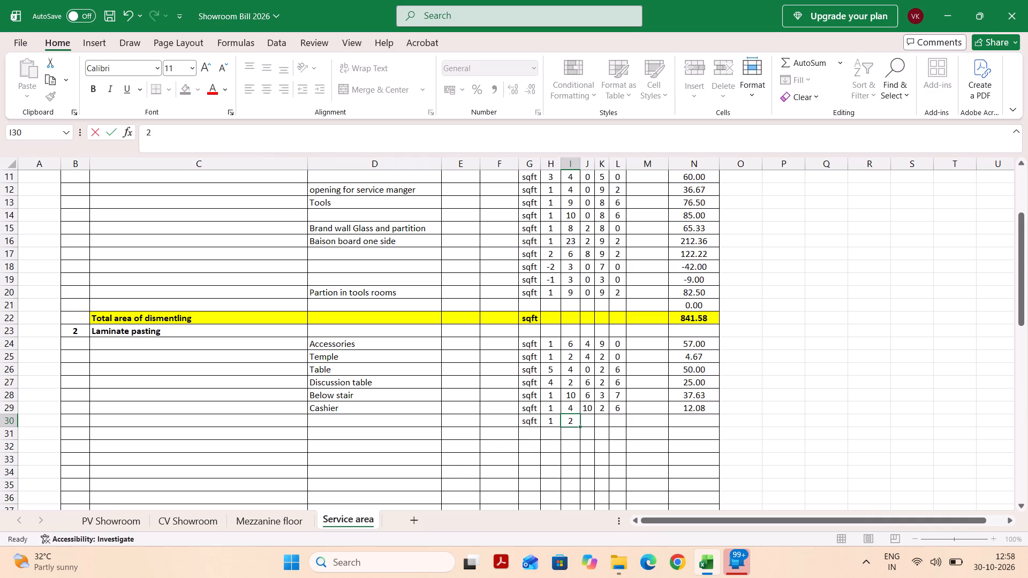
pyautogui.press('8')
pyautogui.press('Tab')
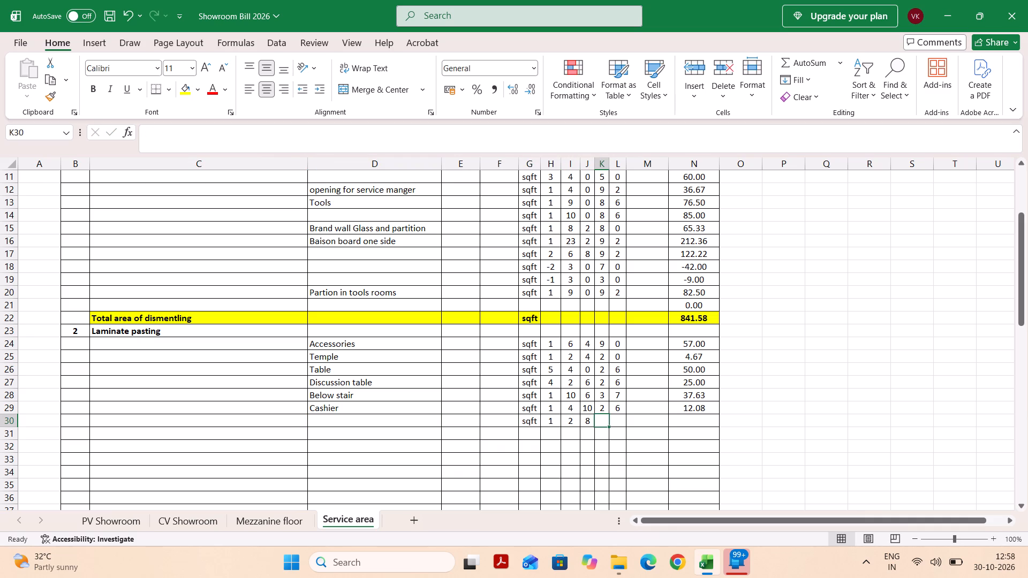
pyautogui.press('2')
pyautogui.press('Tab')
pyautogui.press('7')
pyautogui.press('Tab')
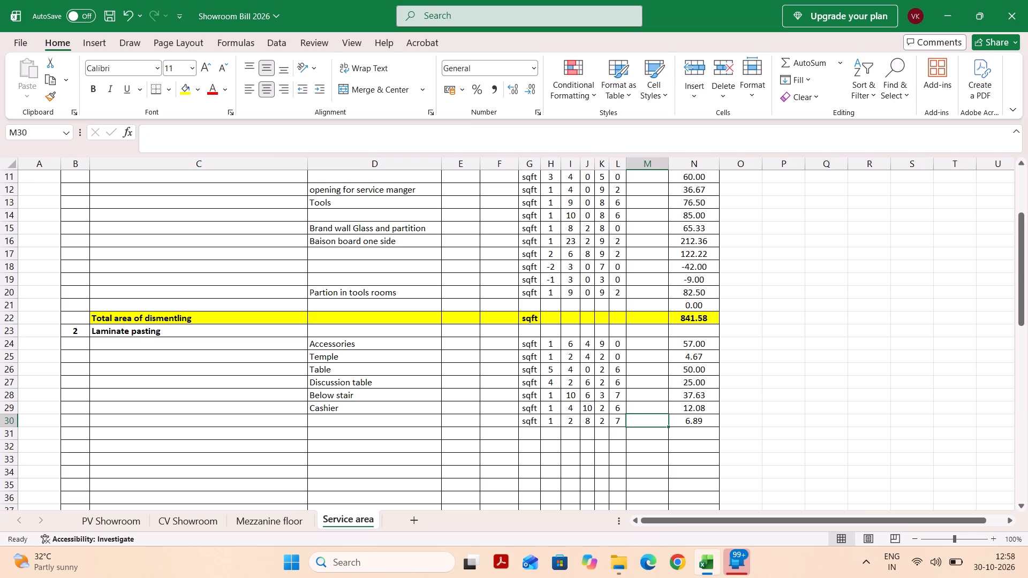
pyautogui.press('Return')
# Enter item number 3 in column B of row 48, just below the yellow total row of Laminate pasting.
pyautogui.press('Tab')
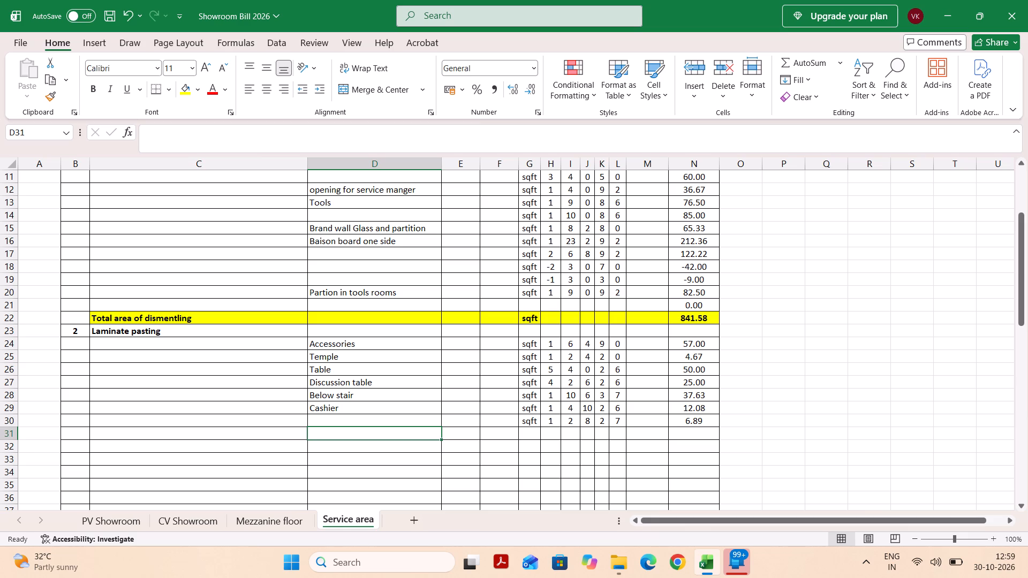
pyautogui.scroll(-1, 183, 370)
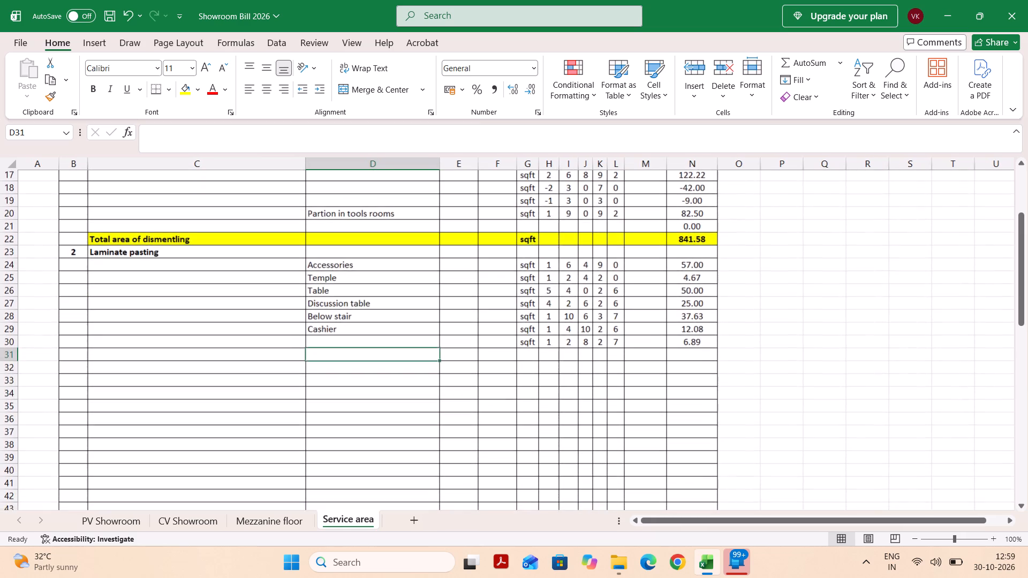
pyautogui.scroll(-1, 183, 370)
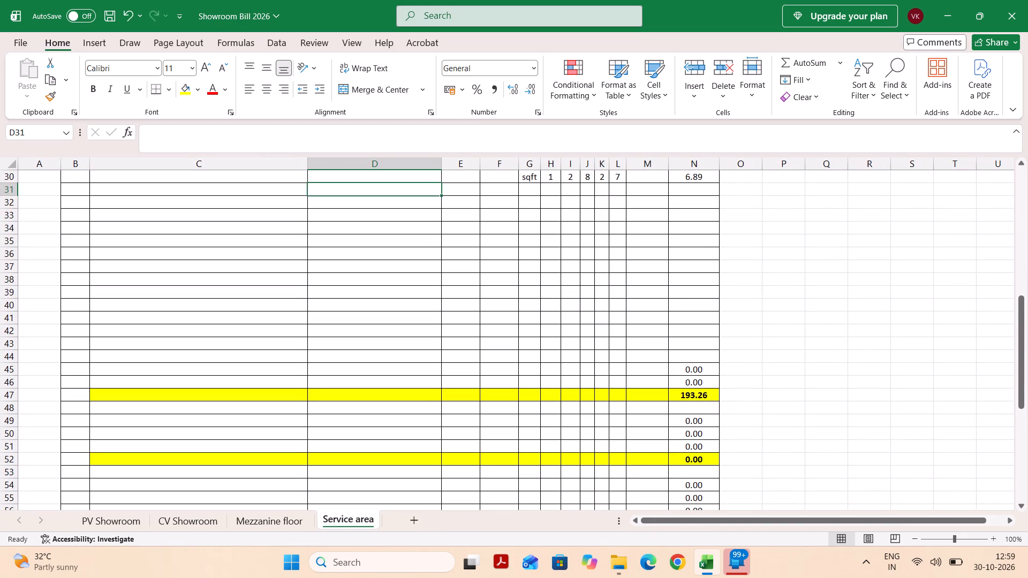
pyautogui.click(126, 409)
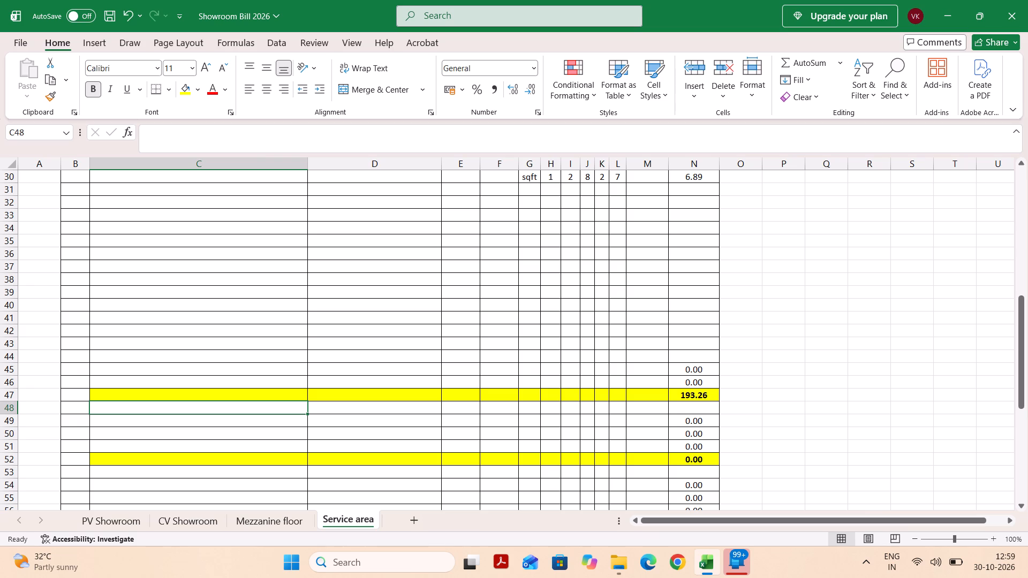
pyautogui.hotkey('shift', 'p')
pyautogui.press('BackSpace')
pyautogui.press('BackSpace')
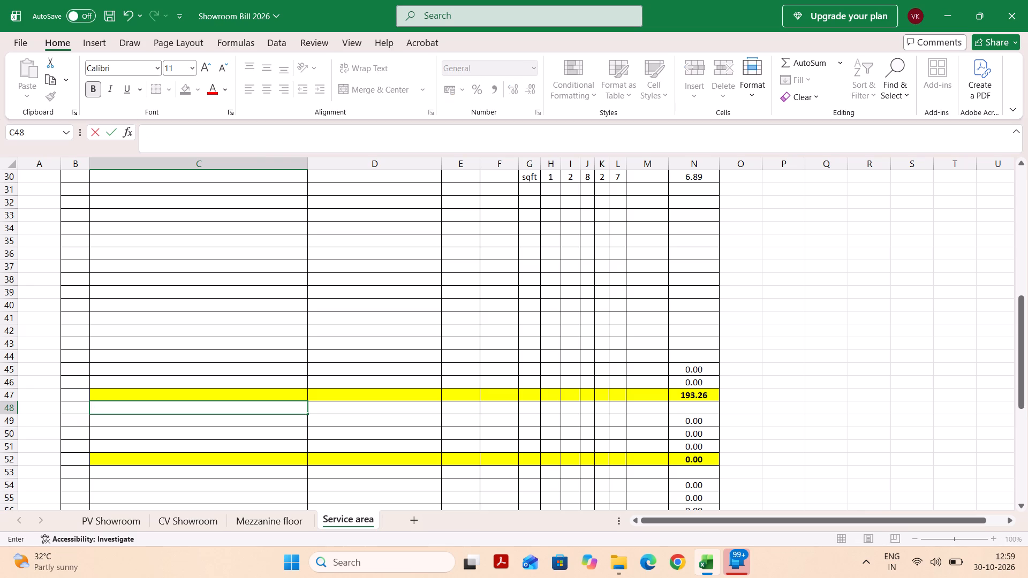
pyautogui.hotkey('shift', 'Tab')
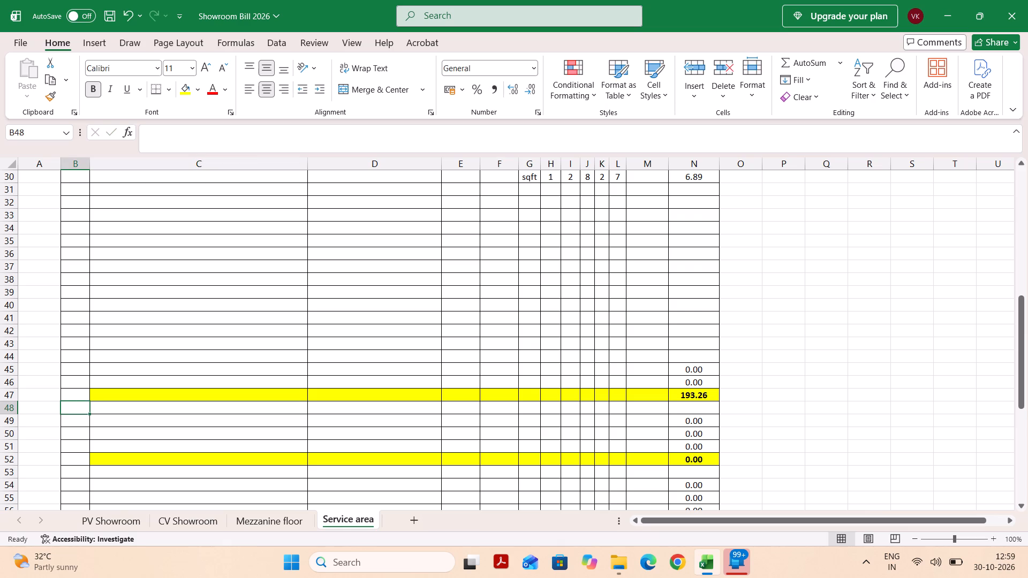
pyautogui.press('3')
pyautogui.press('Tab')
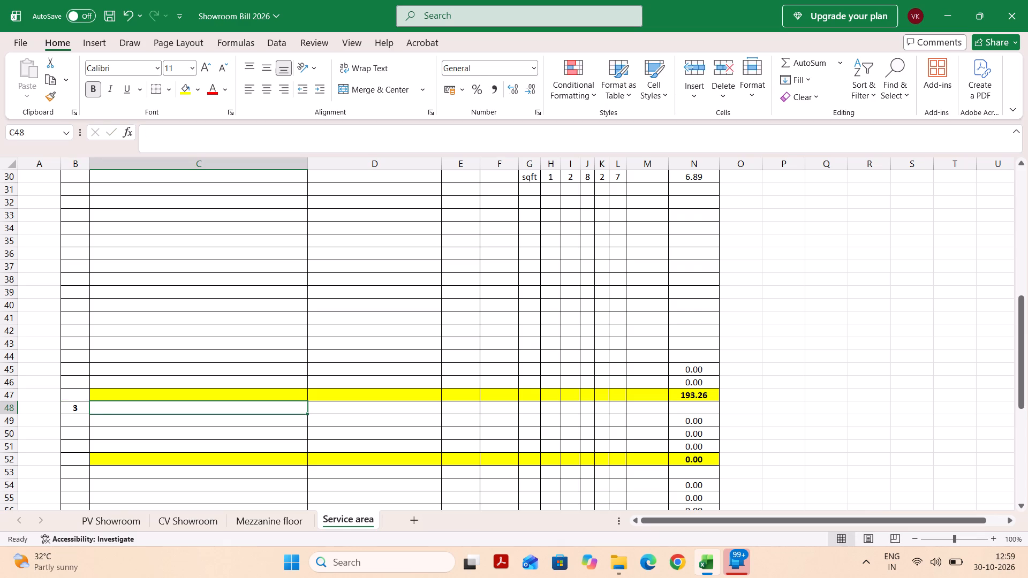
# Enter the heading "Partition with gypsum partion" beside item number 3 in cell C48.
pyautogui.write('Partitio')
pyautogui.write('n')
pyautogui.press('space')
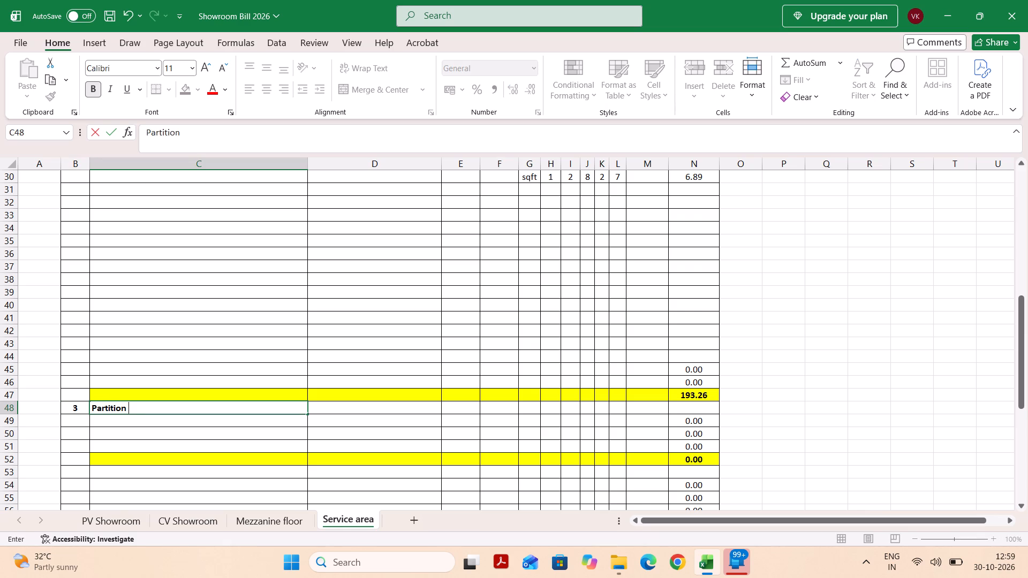
pyautogui.write('with')
pyautogui.press('space')
pyautogui.write('gu')
pyautogui.press('BackSpace')
pyautogui.press('BackSpace')
pyautogui.write('gypsum parti')
pyautogui.write('on')
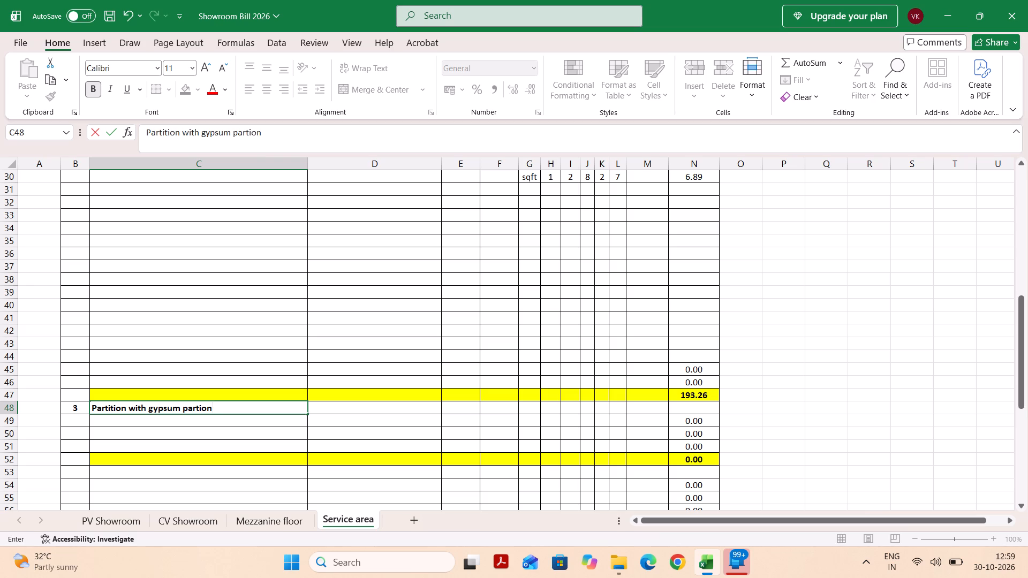
pyautogui.press('Tab')
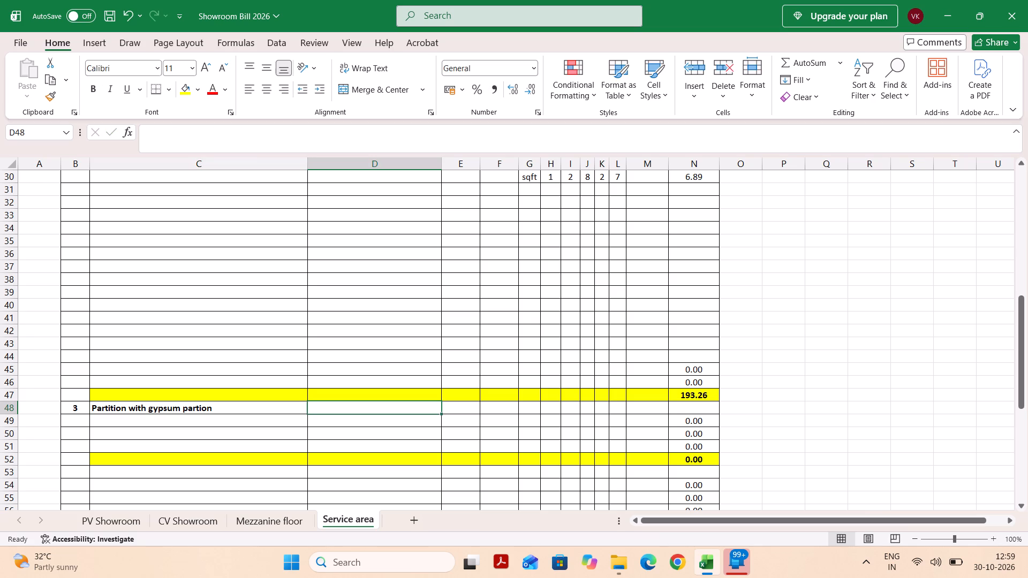
# Start the first measurement row in row 49 under the gypsum partition heading, leaving its description blank.
pyautogui.press('Return')
pyautogui.press('Tab')
pyautogui.press('Tab')
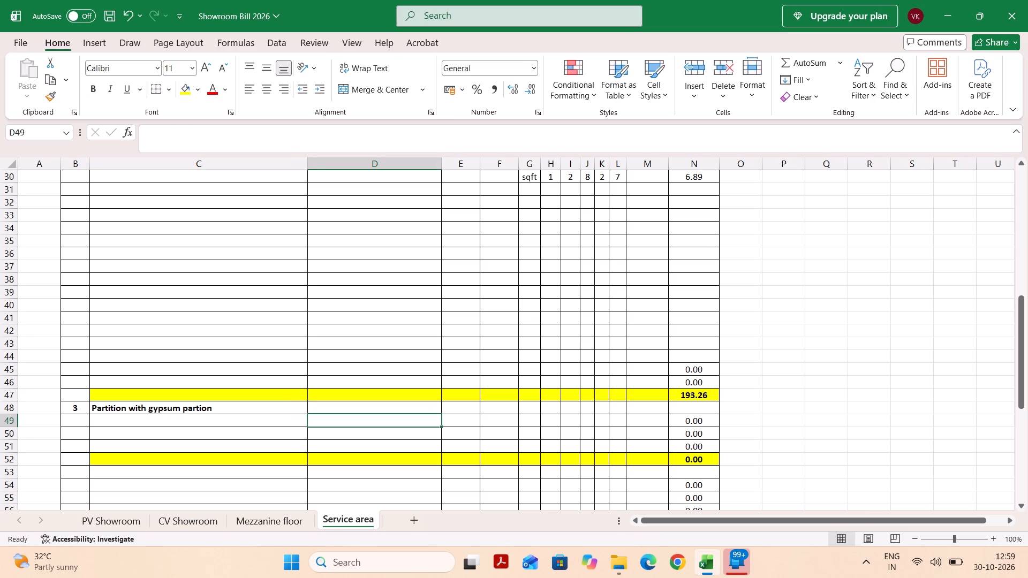
pyautogui.press('Tab')
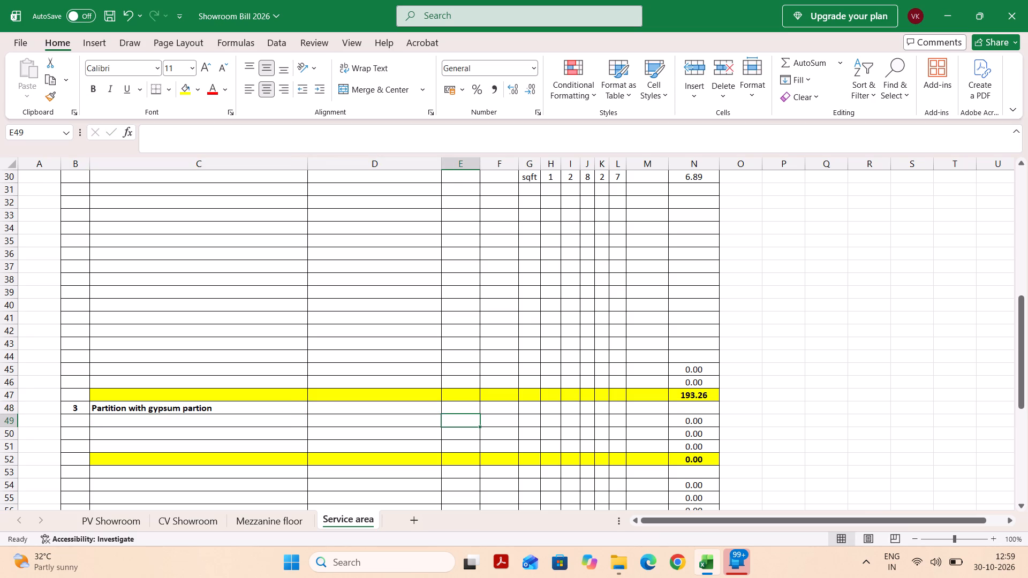
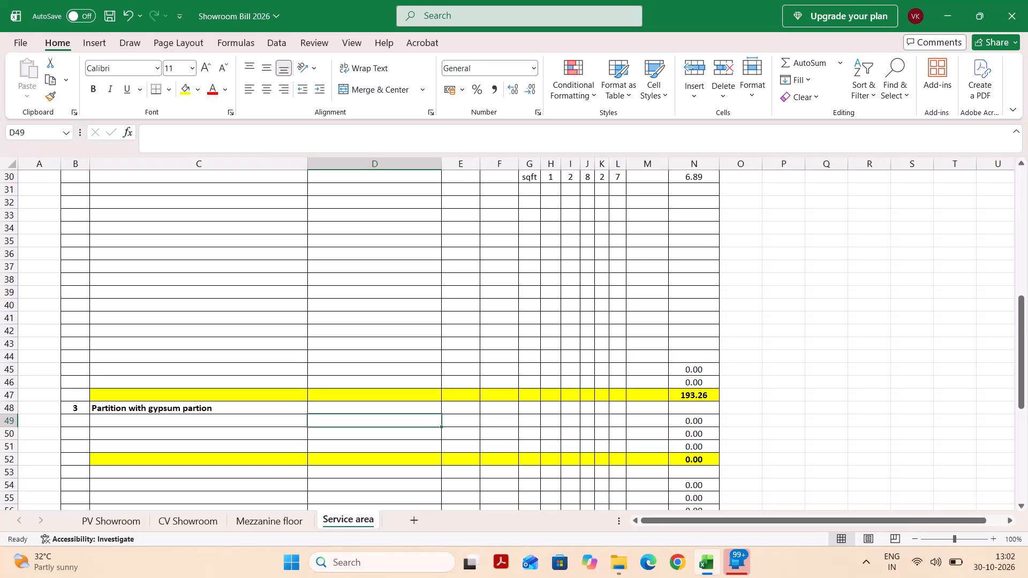
# Change the item 3 heading in cell C48 to "Panelling with gypsum partion".
pyautogui.click(172, 407)
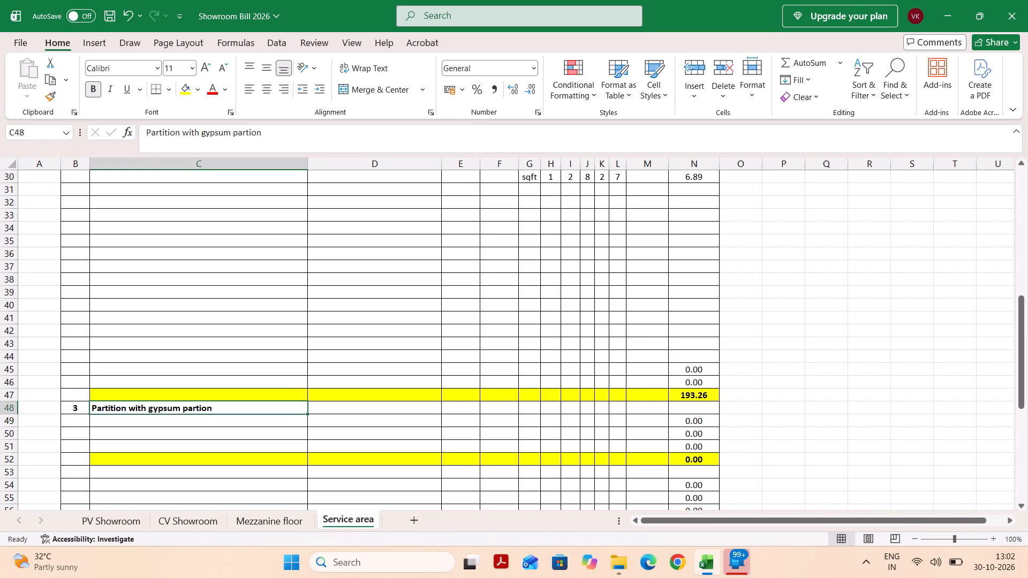
pyautogui.moveTo(179, 133); pyautogui.dragTo(152, 136)
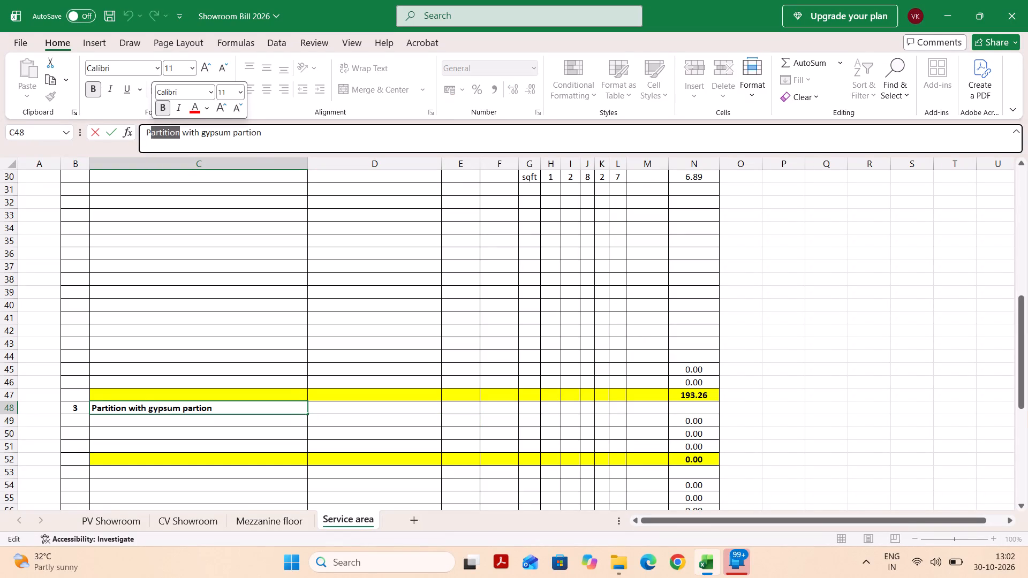
pyautogui.write('anelling')
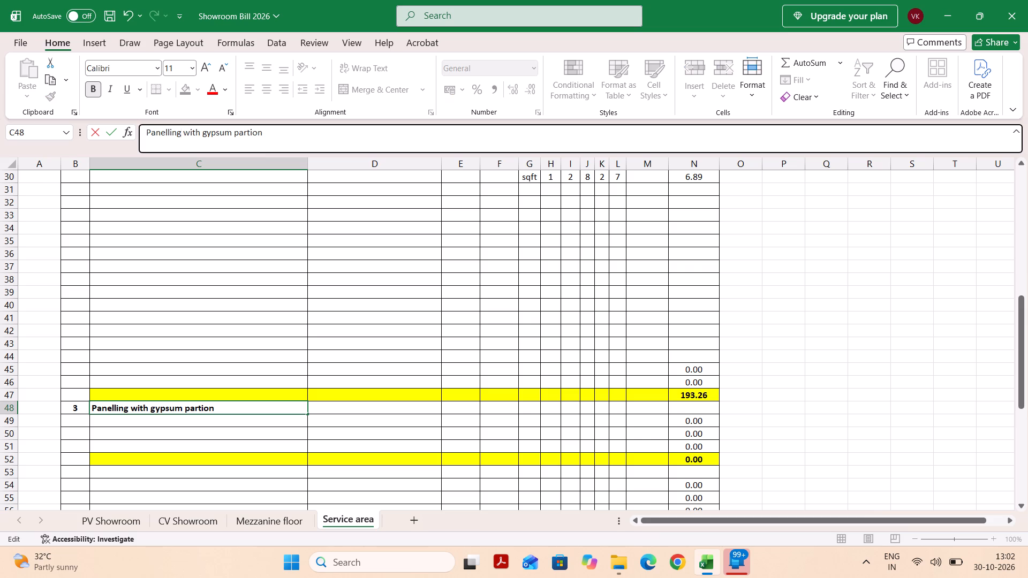
pyautogui.press('Tab')
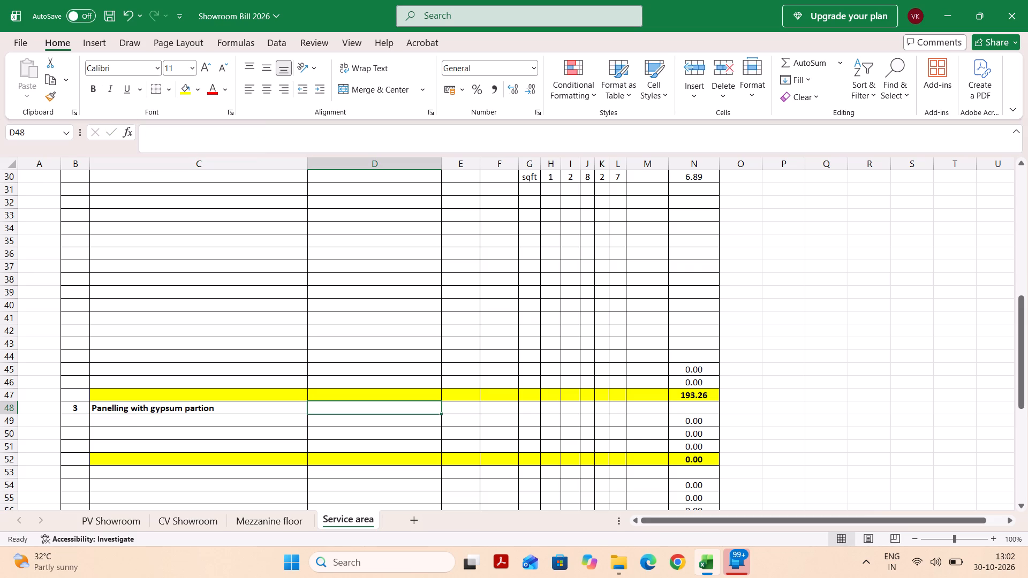
# Fill row 49 under the gypsum heading with the description "Brand Wall" in column D and the unit sqft in column G.
pyautogui.click(265, 419)
pyautogui.press('Tab')
pyautogui.press('Tab')
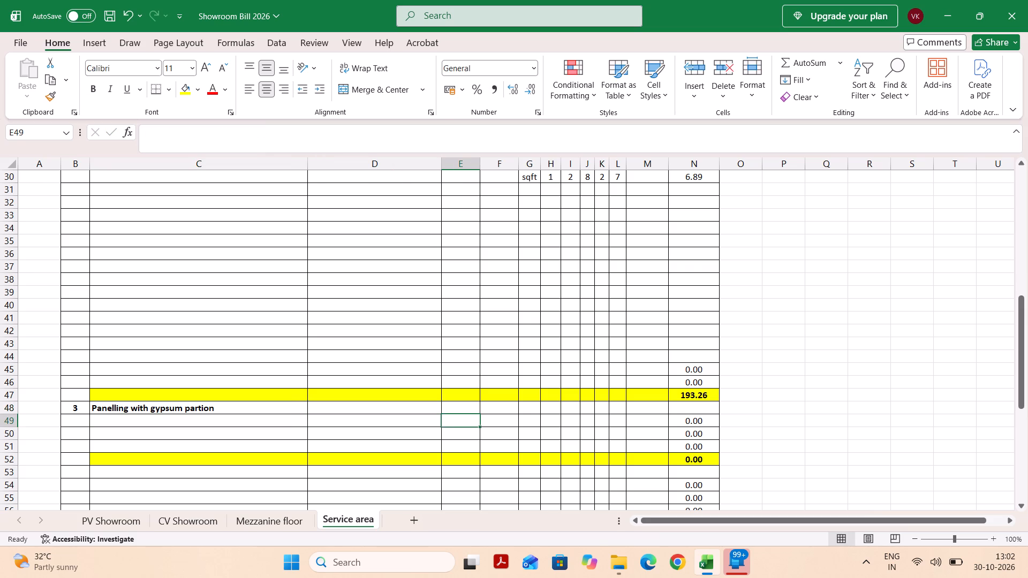
pyautogui.hotkey('shift', 'Tab')
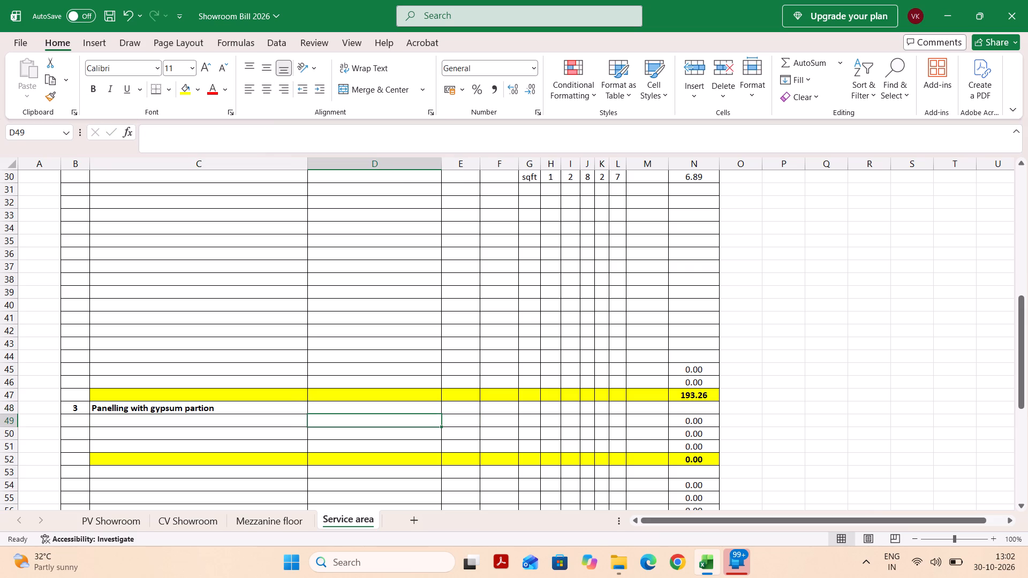
pyautogui.write('Brand Wa')
pyautogui.write('ll')
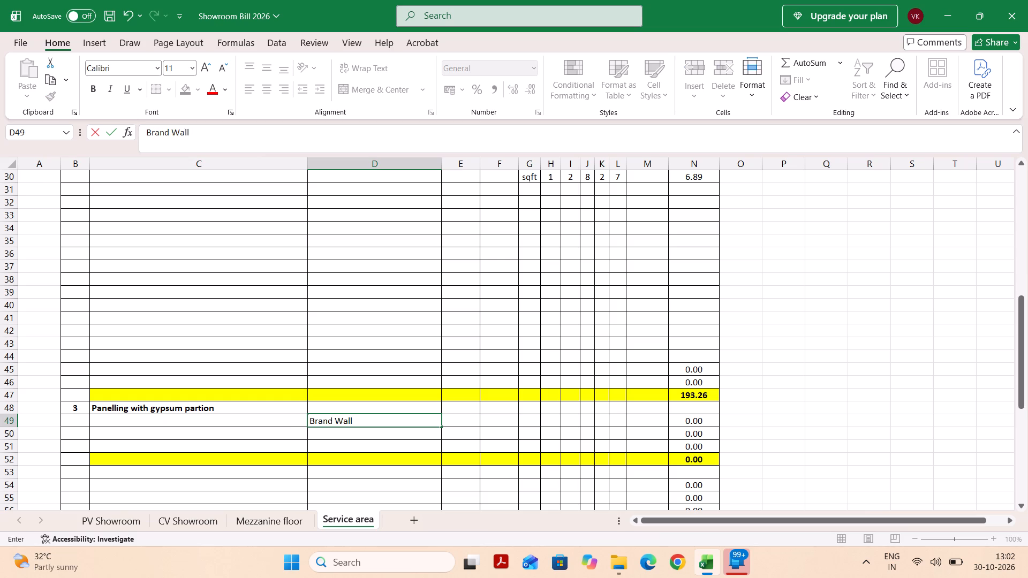
pyautogui.press('Tab')
pyautogui.press('Tab')
pyautogui.press('Tab')
pyautogui.write('sq')
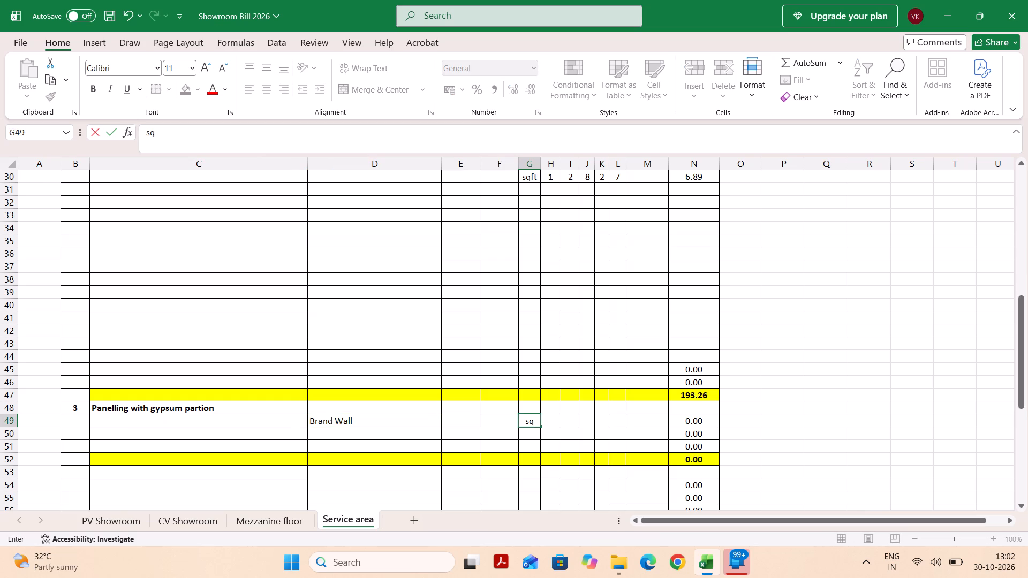
pyautogui.write('ft')
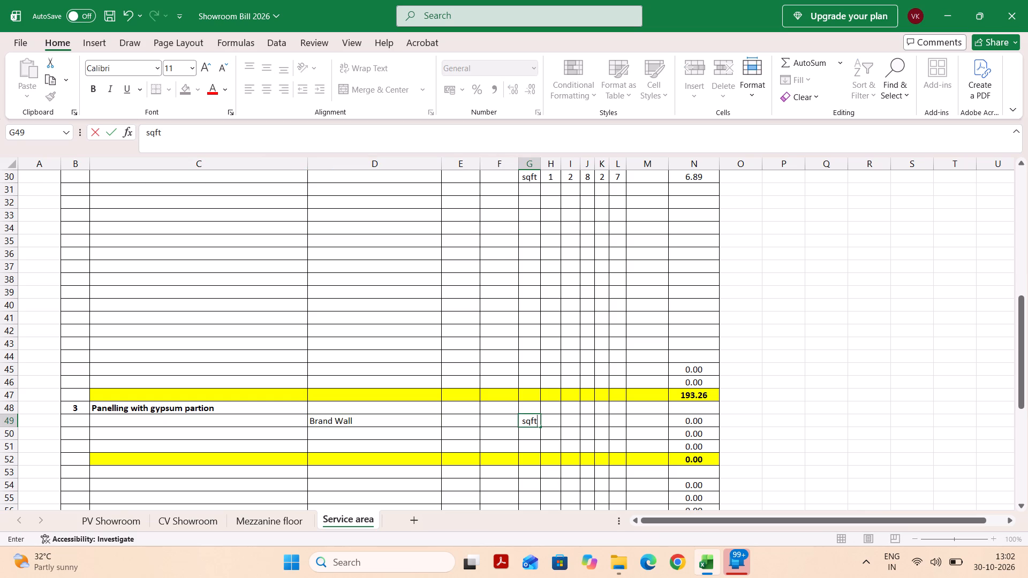
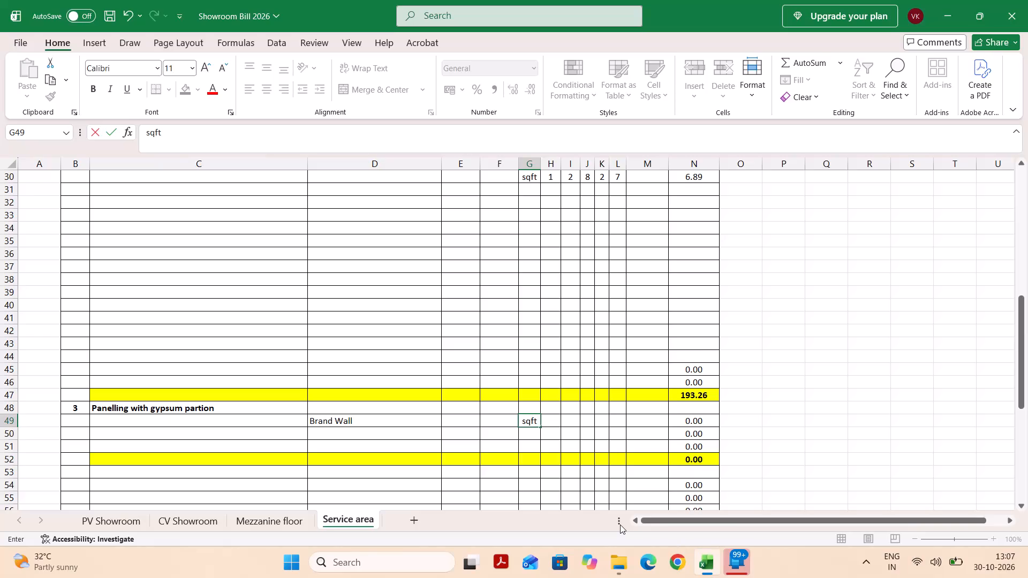
# Finish entering the unit sqft in cell G49 of the Brand Wall row.
pyautogui.scroll(-1, 620, 524)
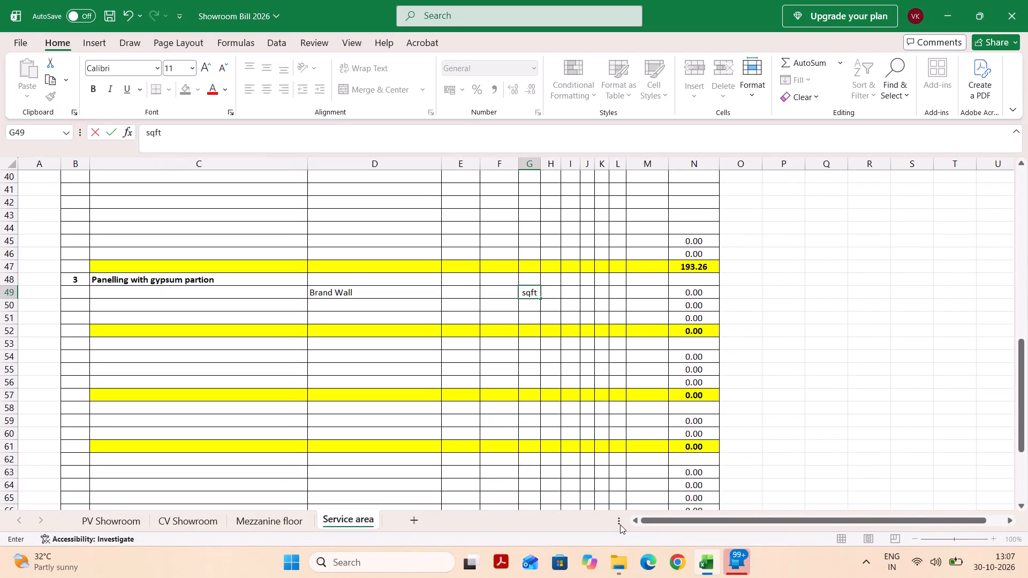
pyautogui.press('s')
pyautogui.press('BackSpace')
pyautogui.press('Tab')
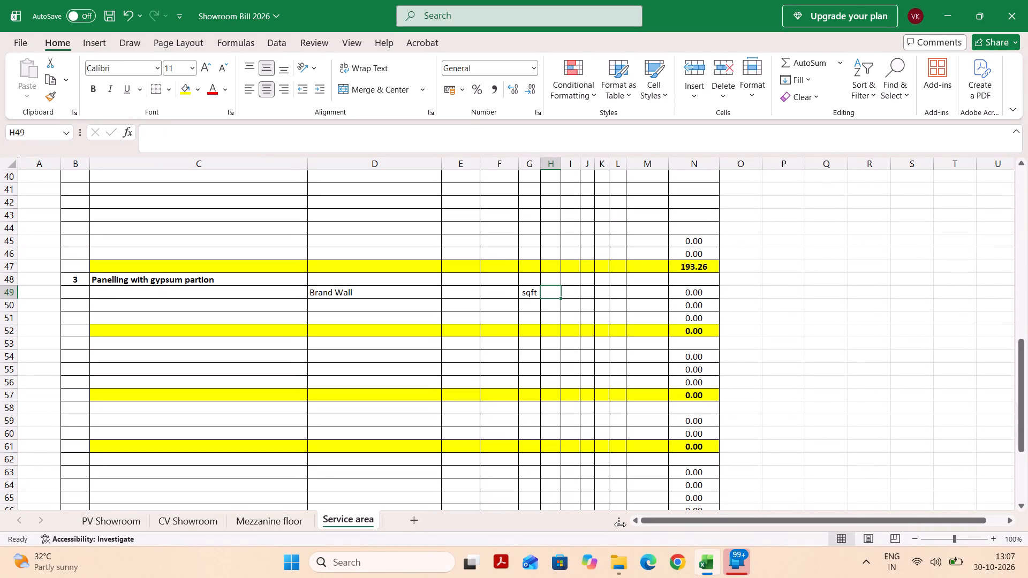
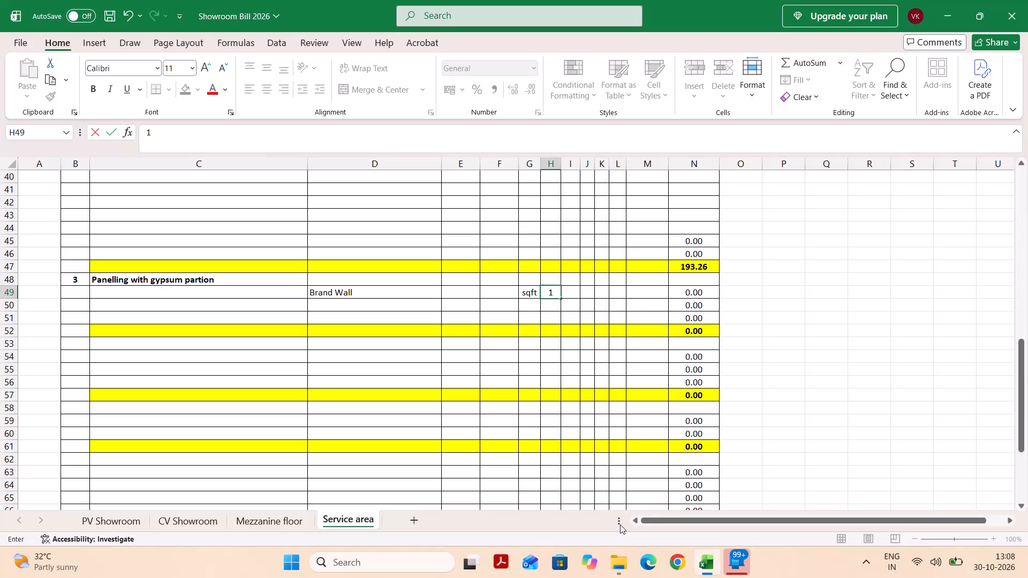
# Correct the number being entered in cell H49 of the Brand Wall row.
pyautogui.press('BackSpace')
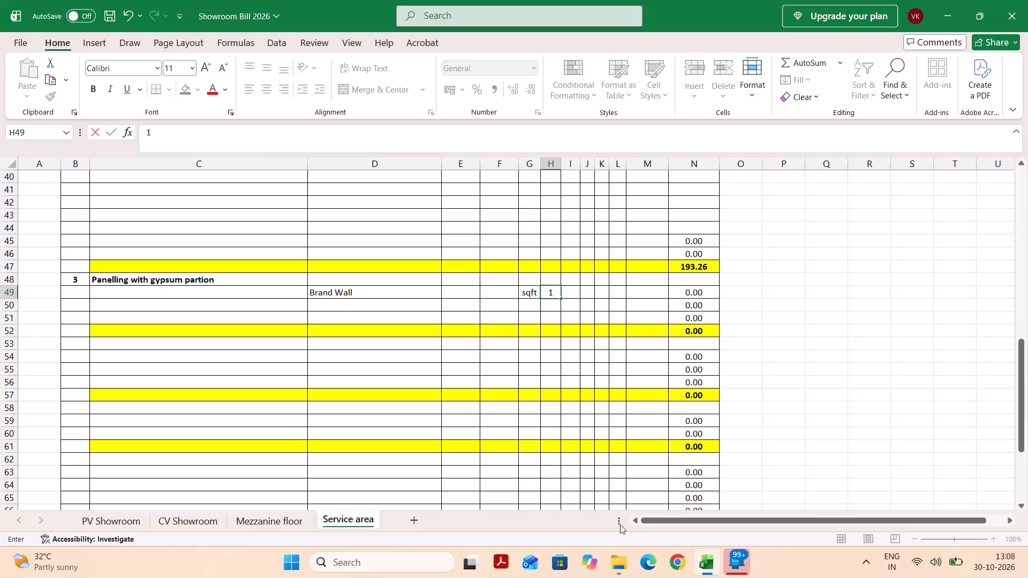
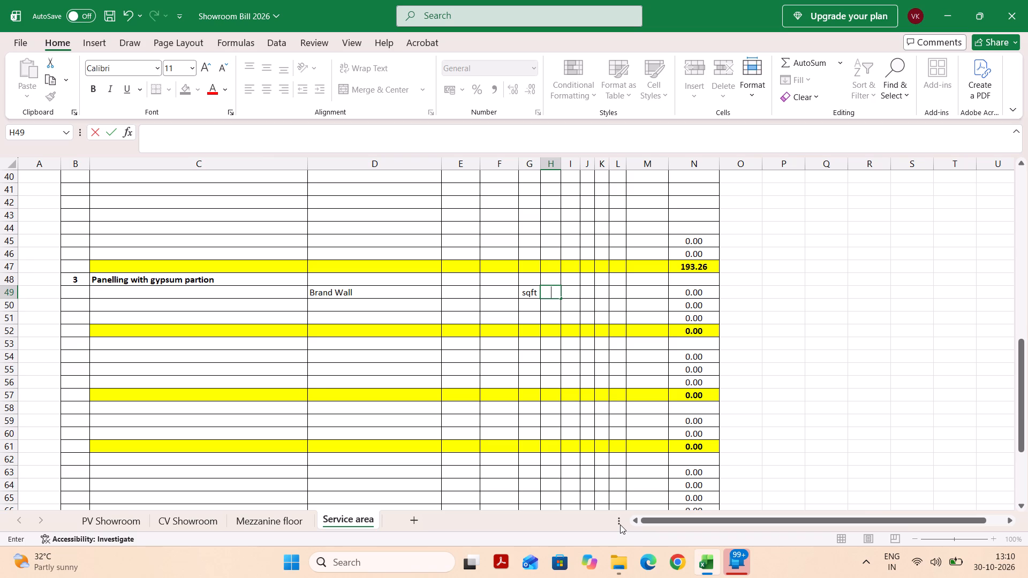
# Set the last dimension of the laminate pasting row below Cashier, cell L30, to 6.
pyautogui.scroll(1, 620, 524)
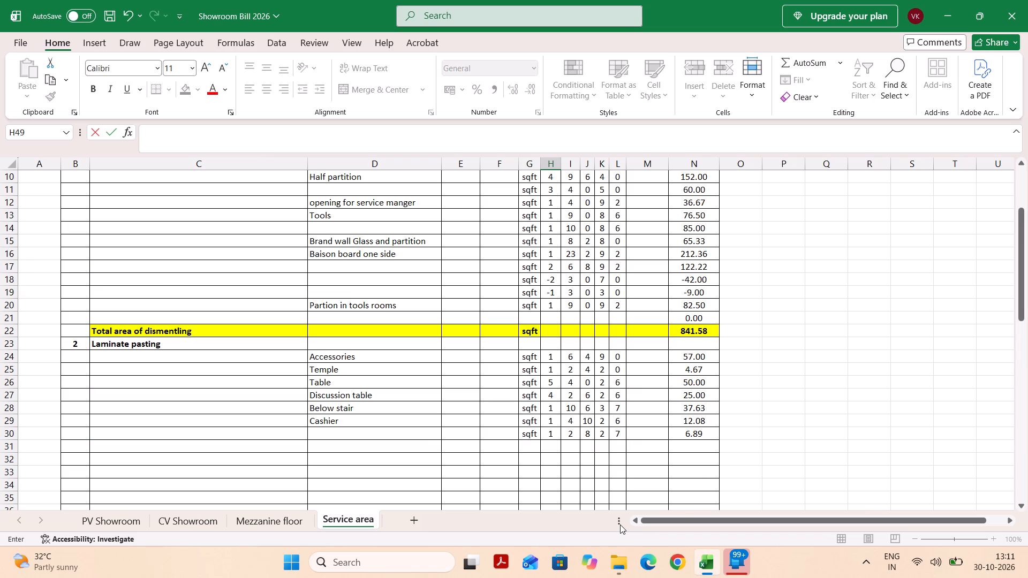
pyautogui.scroll(-2, 620, 524)
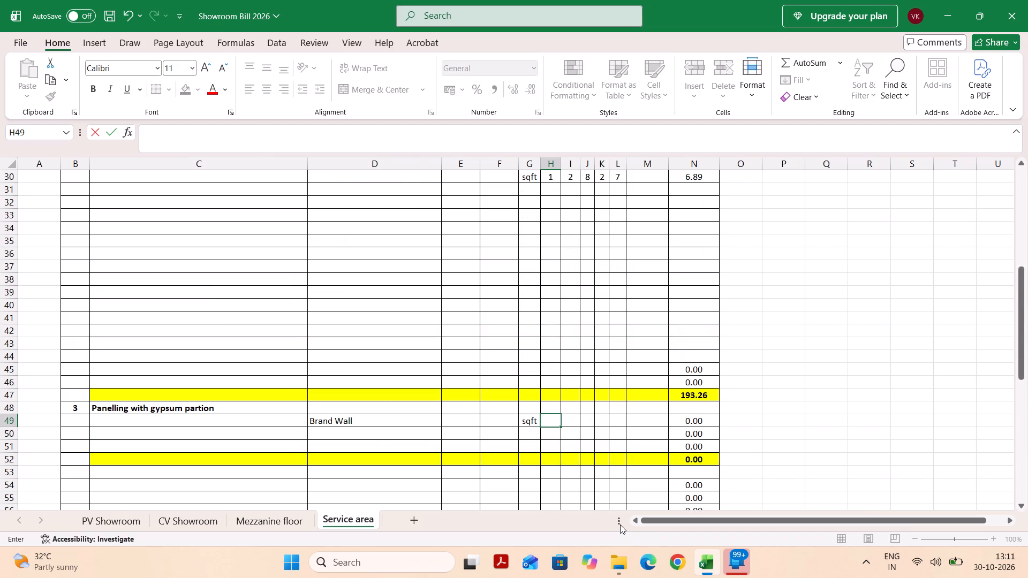
pyautogui.scroll(-2, 620, 524)
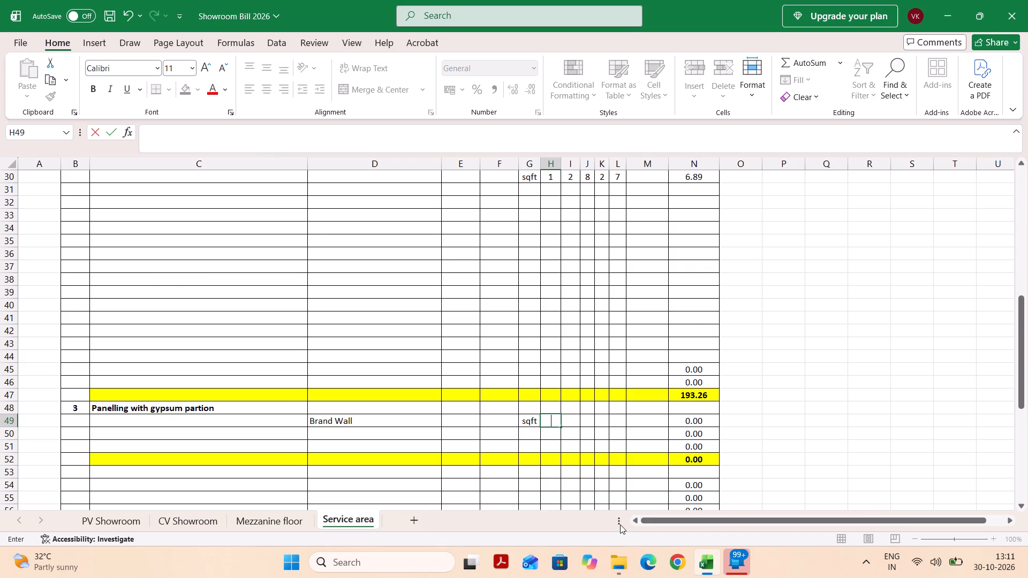
pyautogui.scroll(1, 577, 260)
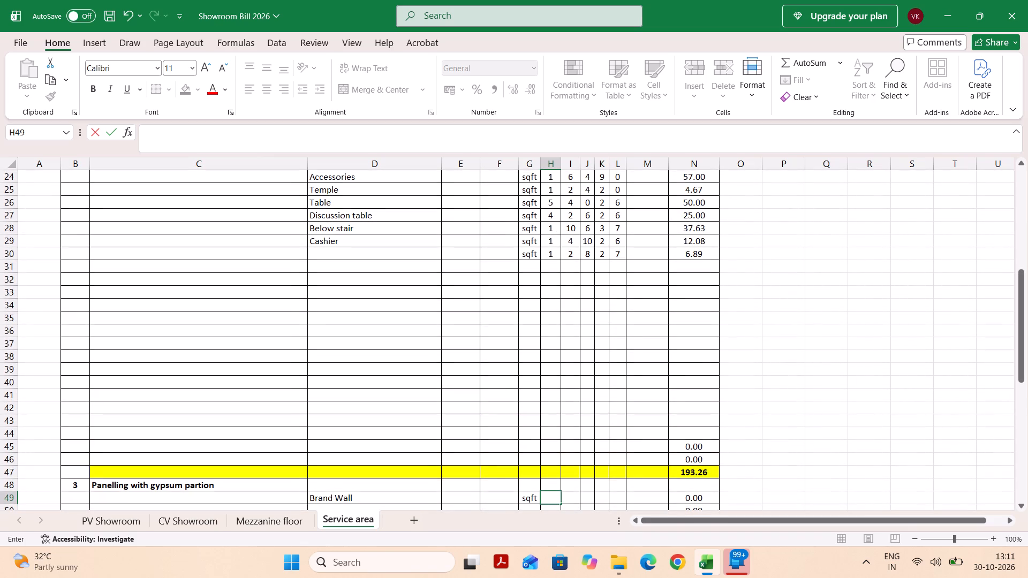
pyautogui.click(612, 255)
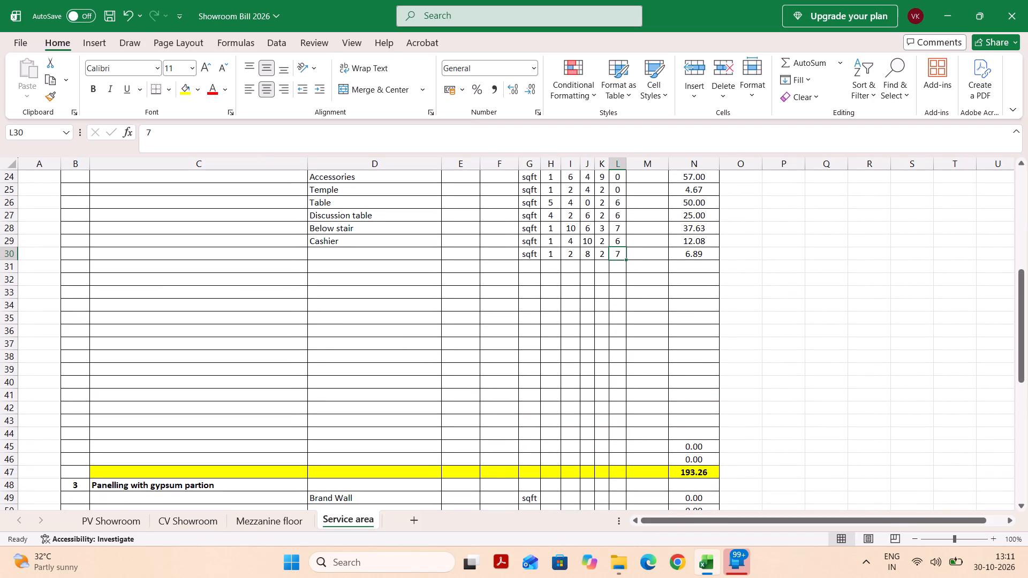
pyautogui.press('6')
pyautogui.press('Return')
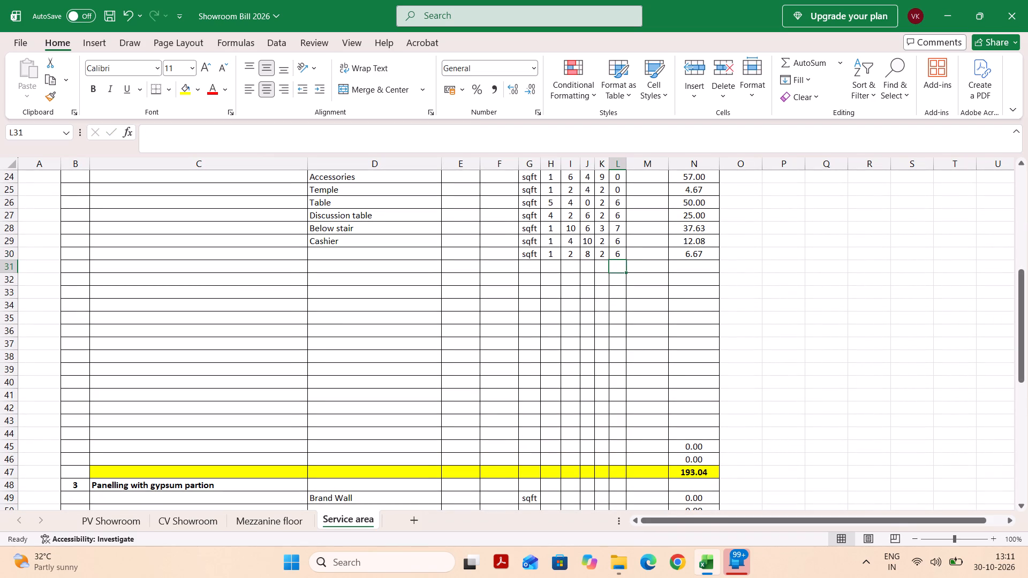
# Fill the Brand Wall row's measurement cells H49 to L49 with 1, 8, 0, 9 and 2.
pyautogui.click(531, 270)
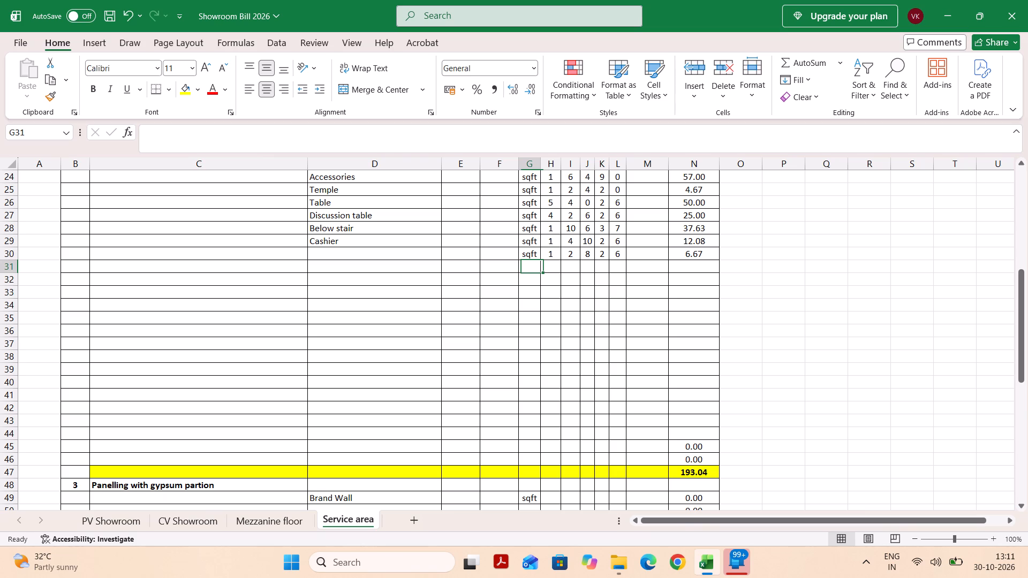
pyautogui.press('Tab')
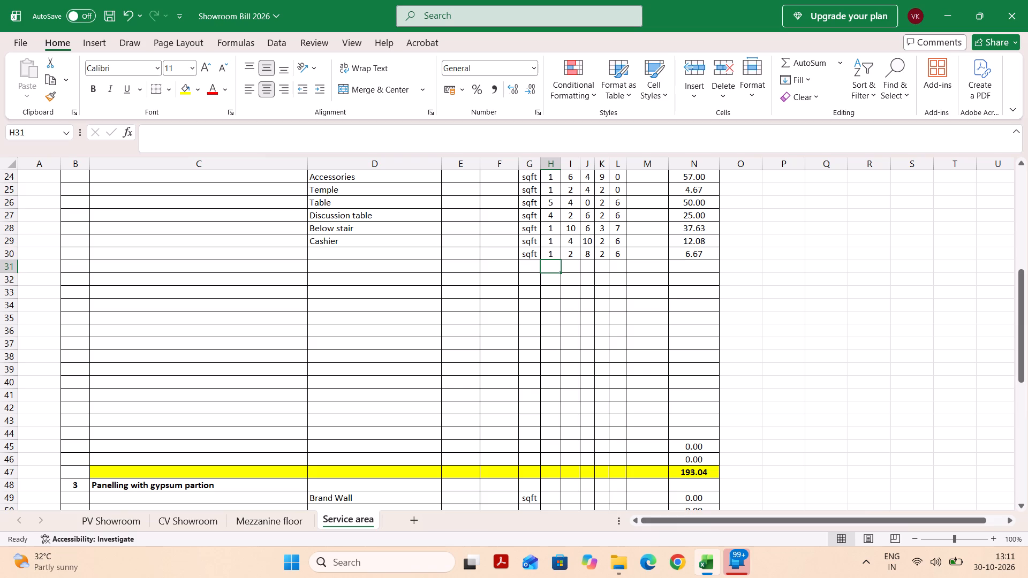
pyautogui.scroll(-1, 441, 260)
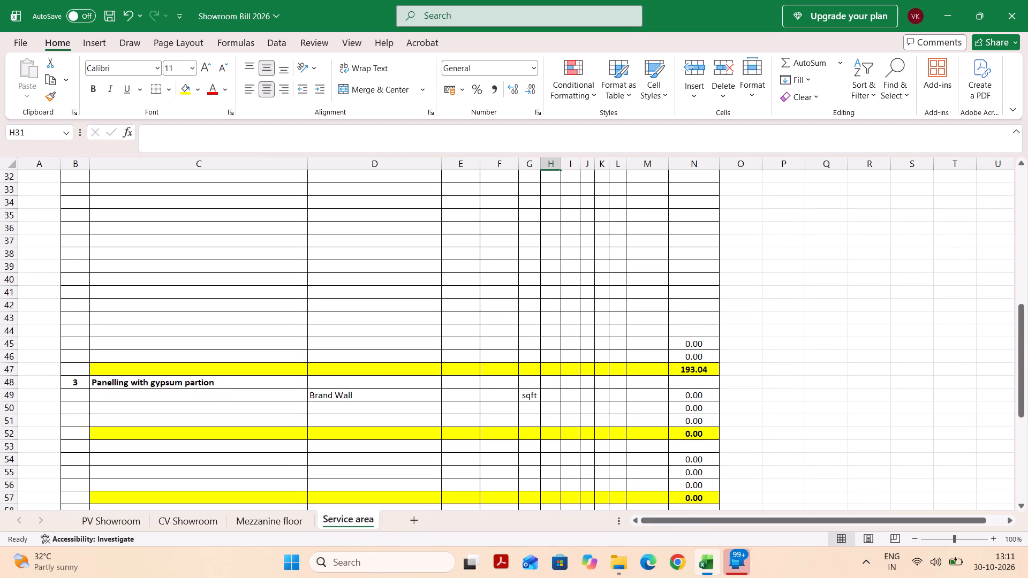
pyautogui.click(543, 397)
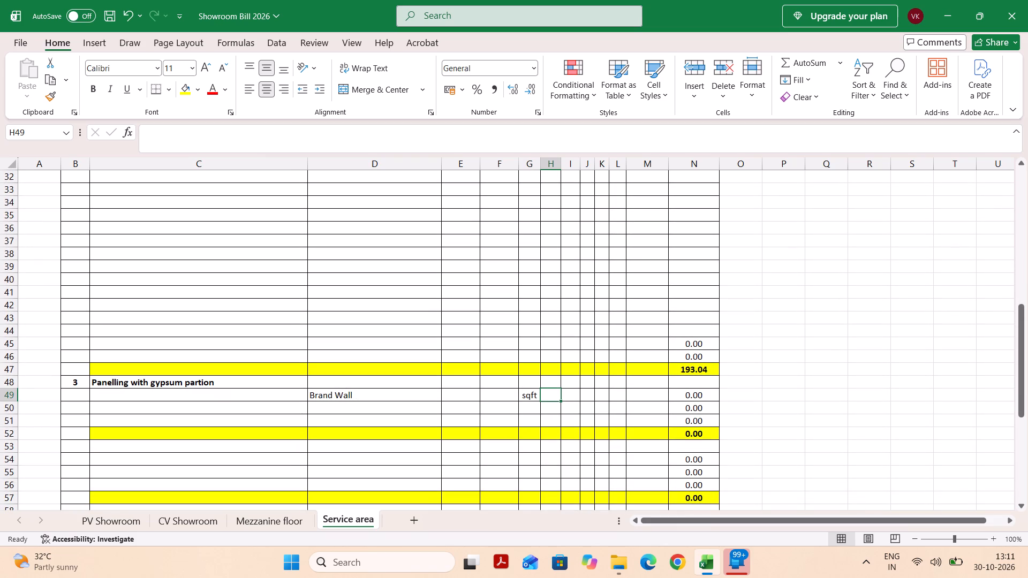
pyautogui.click(421, 400)
pyautogui.press('Tab')
pyautogui.press('Tab')
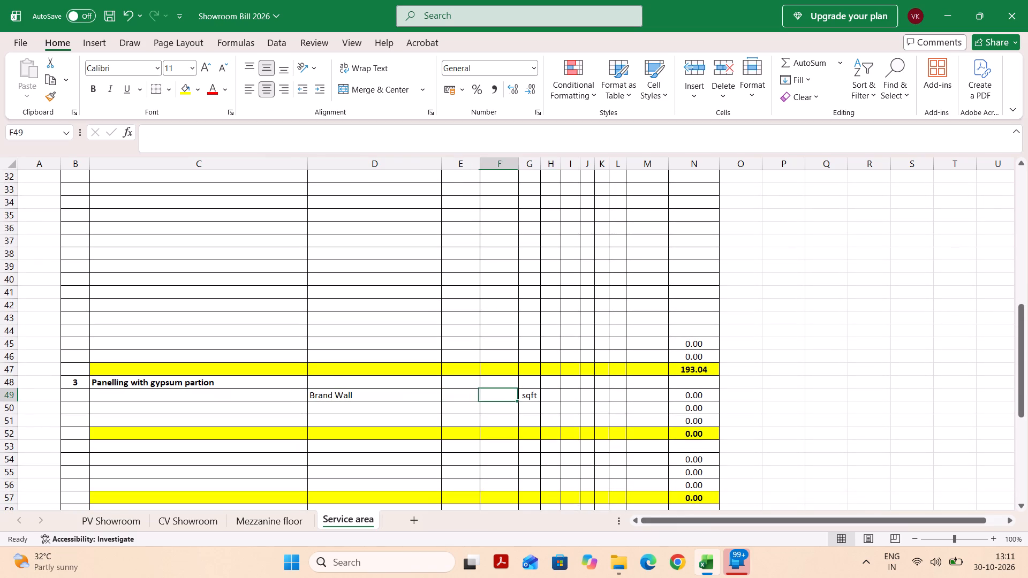
pyautogui.press('Tab')
pyautogui.press('Tab')
pyautogui.press('Tab')
pyautogui.hotkey('shift', 'Tab')
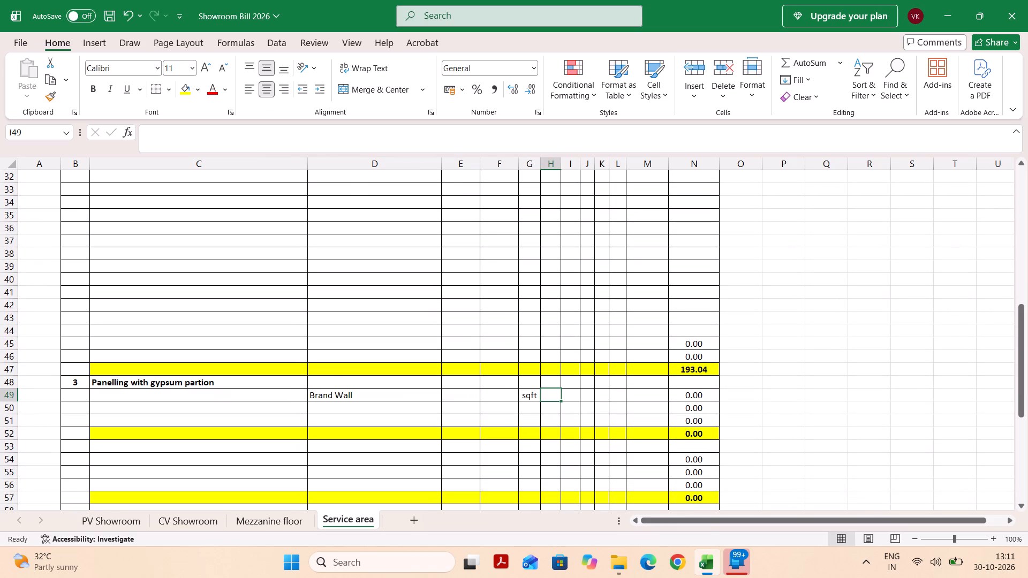
pyautogui.press('1')
pyautogui.press('Tab')
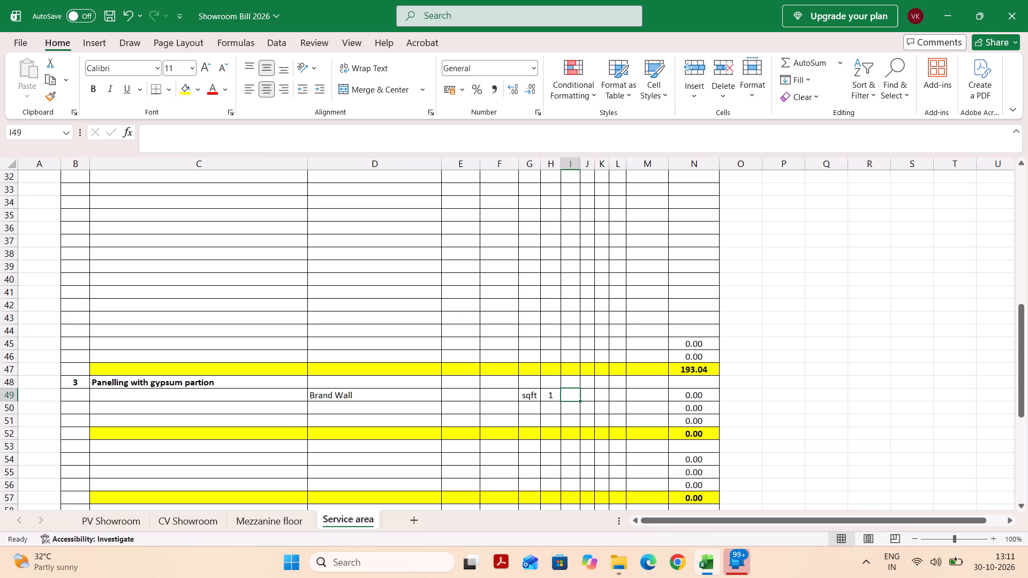
pyautogui.press('8')
pyautogui.press('Tab')
pyautogui.press('9')
pyautogui.press('Tab')
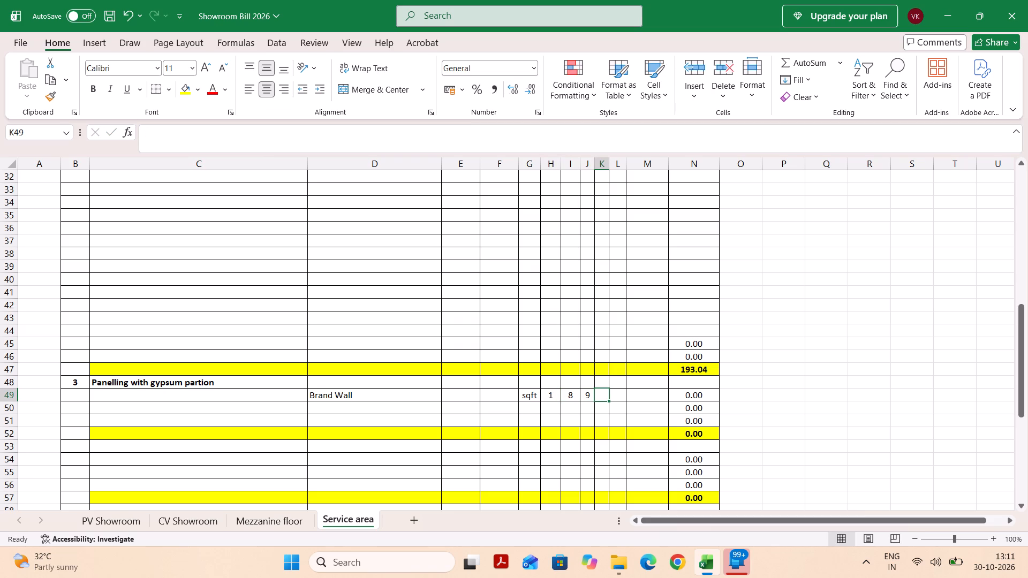
pyautogui.hotkey('shift', 'Tab')
pyautogui.press('Insert')
pyautogui.press('Tab')
pyautogui.hotkey('shift', 'Tab')
pyautogui.press('0')
pyautogui.press('Tab')
pyautogui.press('9')
pyautogui.press('Tab')
pyautogui.press('2')
pyautogui.press('Tab')
# Add a second Brand Wall measurement in row 50 with unit sqft and values 1, 1, 0, 9 and 2.
pyautogui.press('Return')
pyautogui.press('Tab')
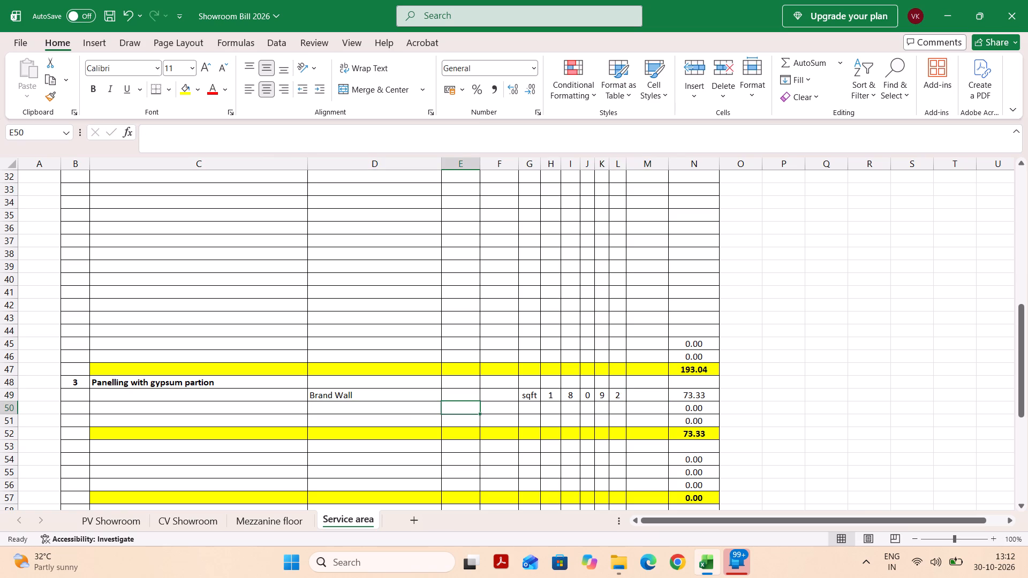
pyautogui.press('Tab')
pyautogui.press('Tab')
pyautogui.write('sq')
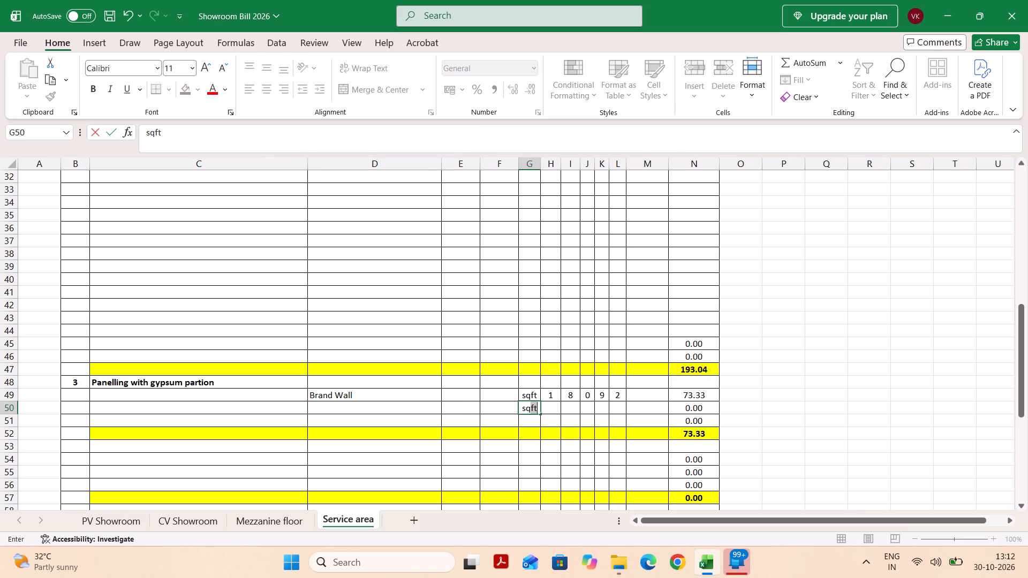
pyautogui.press('Tab')
pyautogui.press('1')
pyautogui.press('Tab')
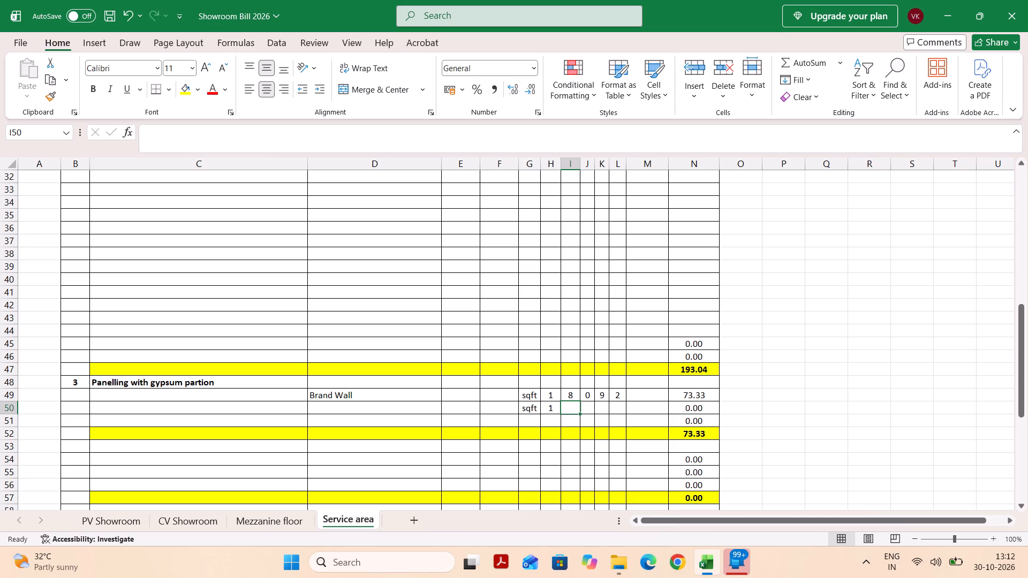
pyautogui.press('1')
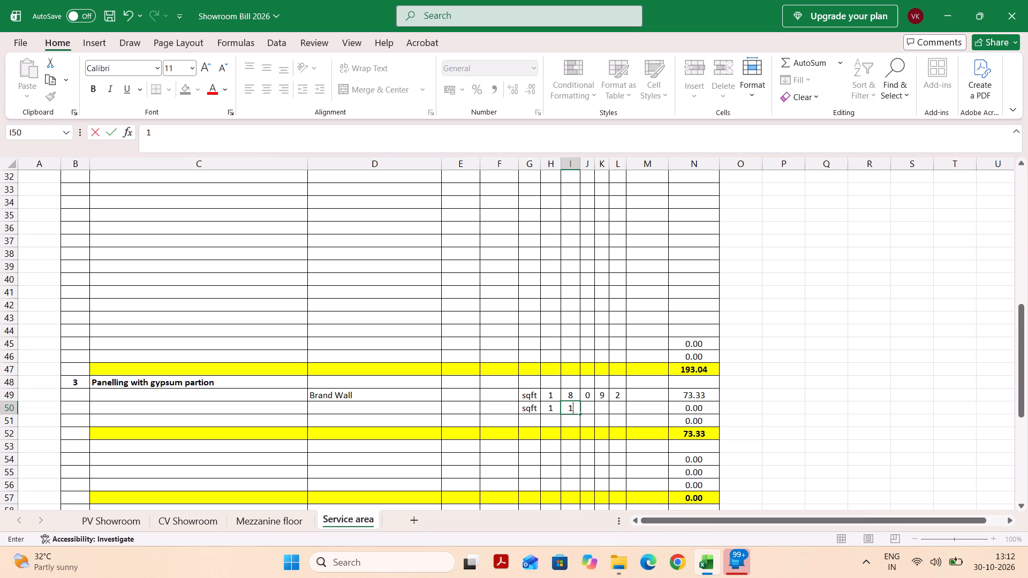
pyautogui.press('Tab')
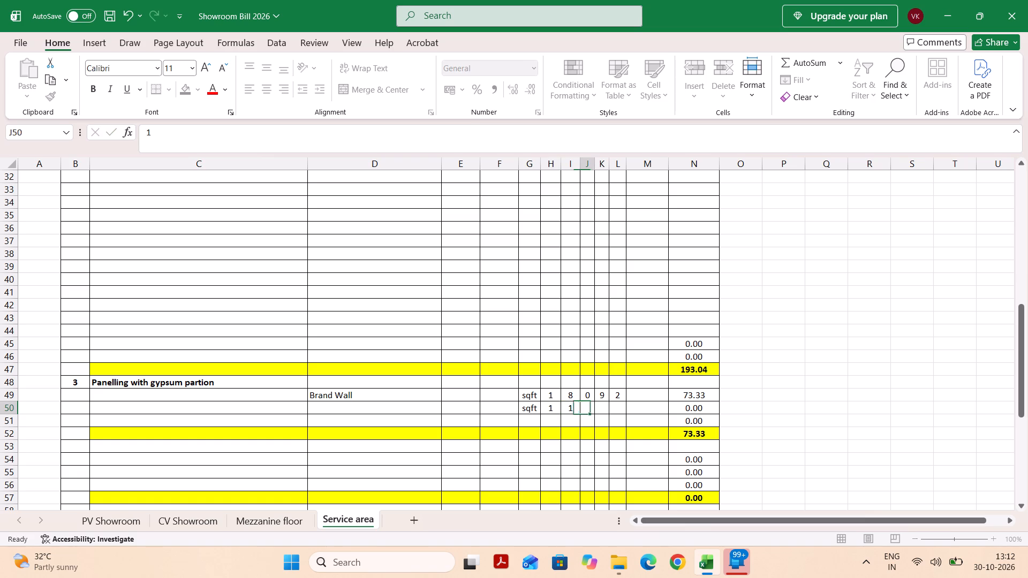
pyautogui.press('0')
pyautogui.press('Tab')
pyautogui.write('92')
pyautogui.press('BackSpace')
pyautogui.press('Tab')
pyautogui.press('2')
pyautogui.press('Tab')
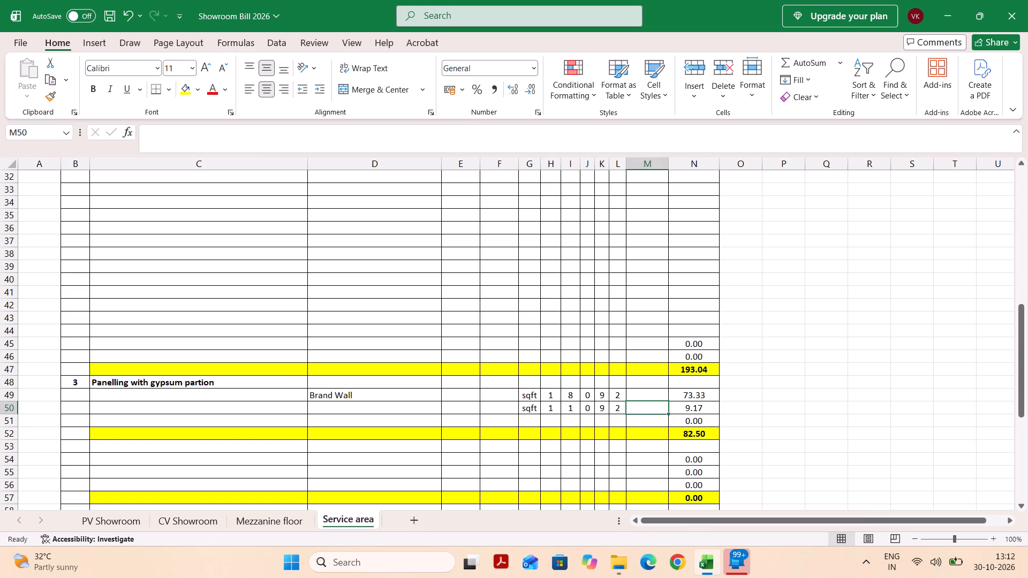
# Delete the unused row 51 between the Brand Wall measurements and the yellow total row.
pyautogui.press('Return')
pyautogui.hotkey('shift', 'space')
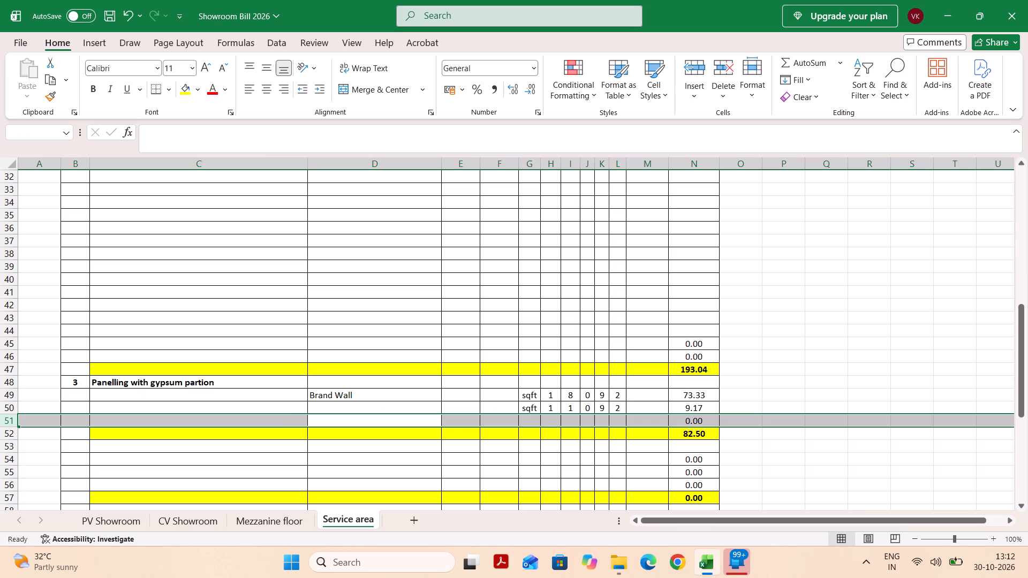
pyautogui.hotkey('ctrl', '-')
pyautogui.scroll(1, 420, 407)
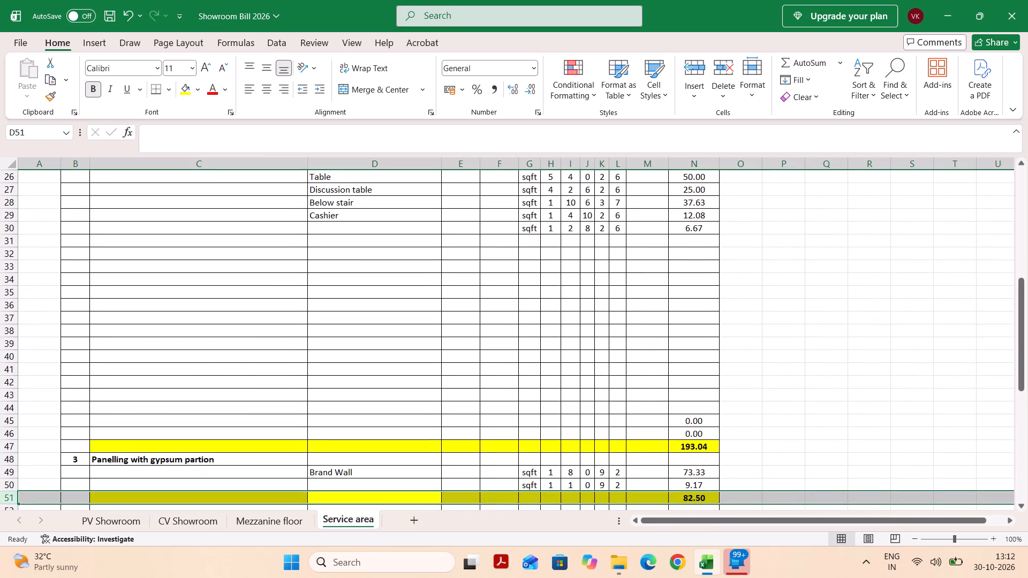
pyautogui.scroll(-1, 420, 407)
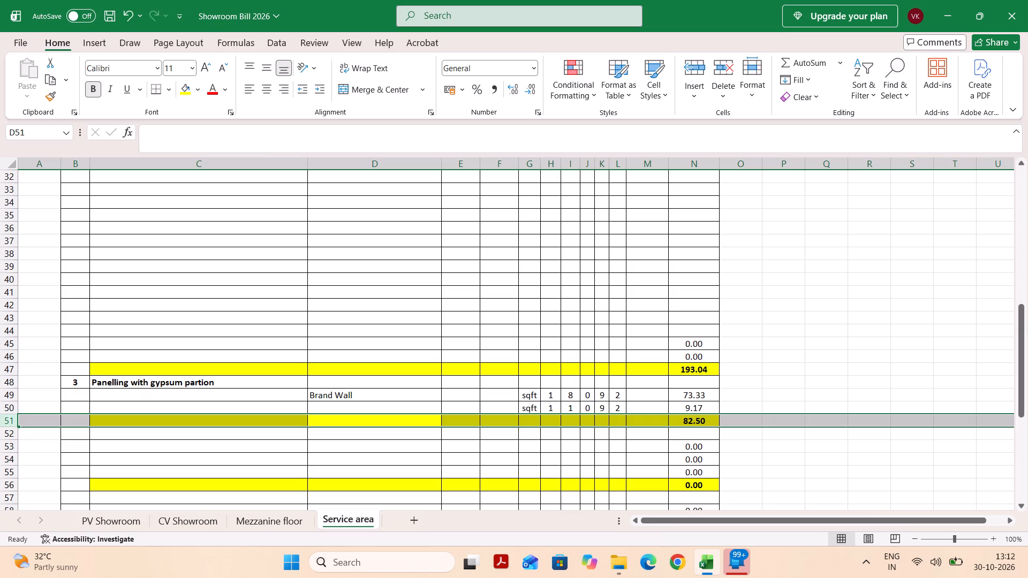
# Insert a blank row above the yellow total row of the gypsum panelling section.
pyautogui.click(345, 417)
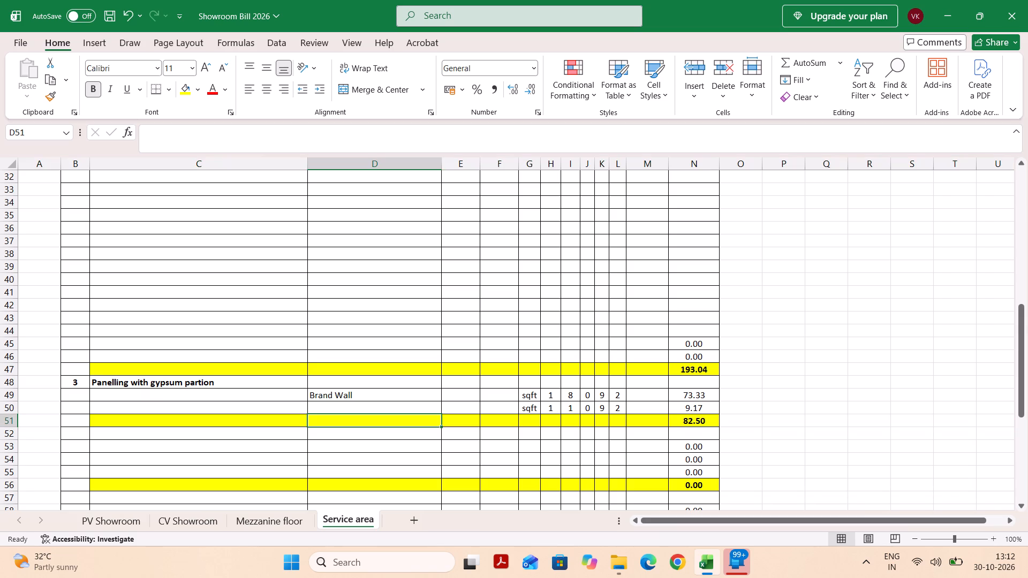
pyautogui.hotkey('shift', 'space')
pyautogui.hotkey('ctrl', '+')
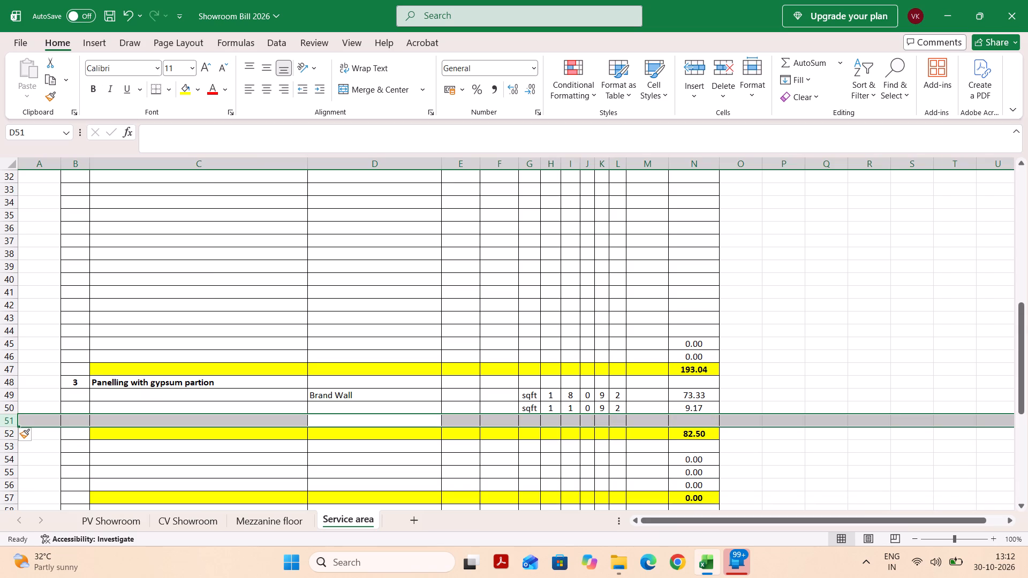
# Enter the label "Ground floor" in cell C49 beside Brand Wall.
pyautogui.click(230, 391)
pyautogui.write('Par')
pyautogui.write('titi')
pyautogui.press('BackSpace')
pyautogui.press('BackSpace')
pyautogui.press('BackSpace')
pyautogui.press('BackSpace')
pyautogui.press('BackSpace')
pyautogui.press('BackSpace')
pyautogui.press('BackSpace')
pyautogui.press('BackSpace')
pyautogui.press('BackSpace')
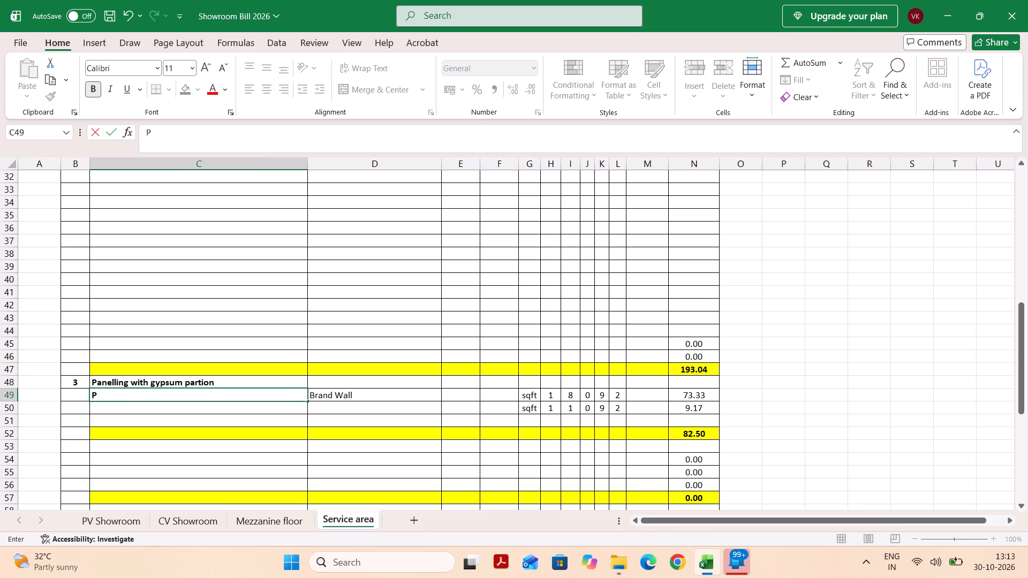
pyautogui.hotkey('shift', 'g')
pyautogui.write('round')
pyautogui.press('space')
pyautogui.write('floor')
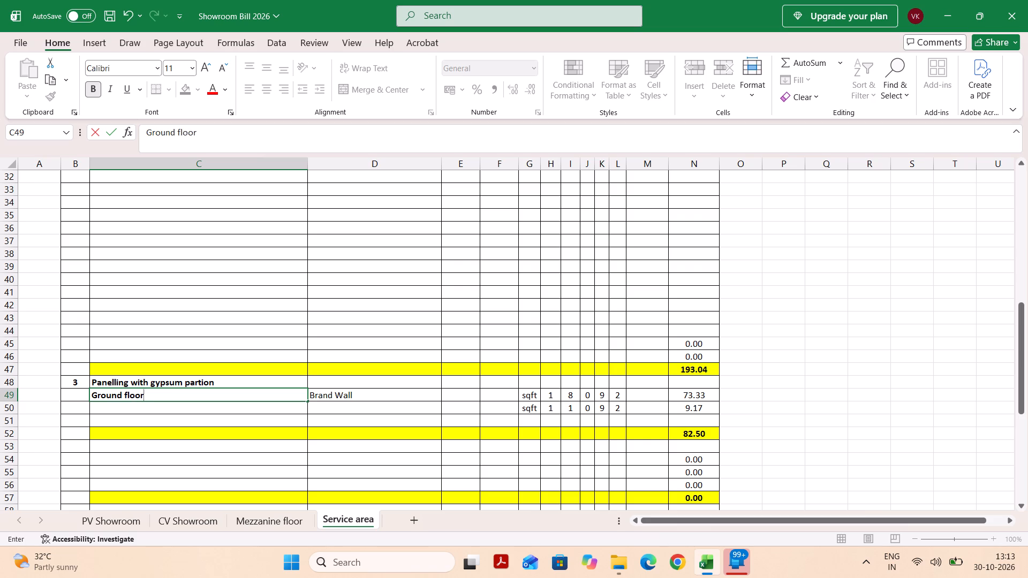
pyautogui.press('space')
pyautogui.press('Return')
# Enter the label "Tools office" in cell C51, below the Brand Wall measurements.
pyautogui.press('Return')
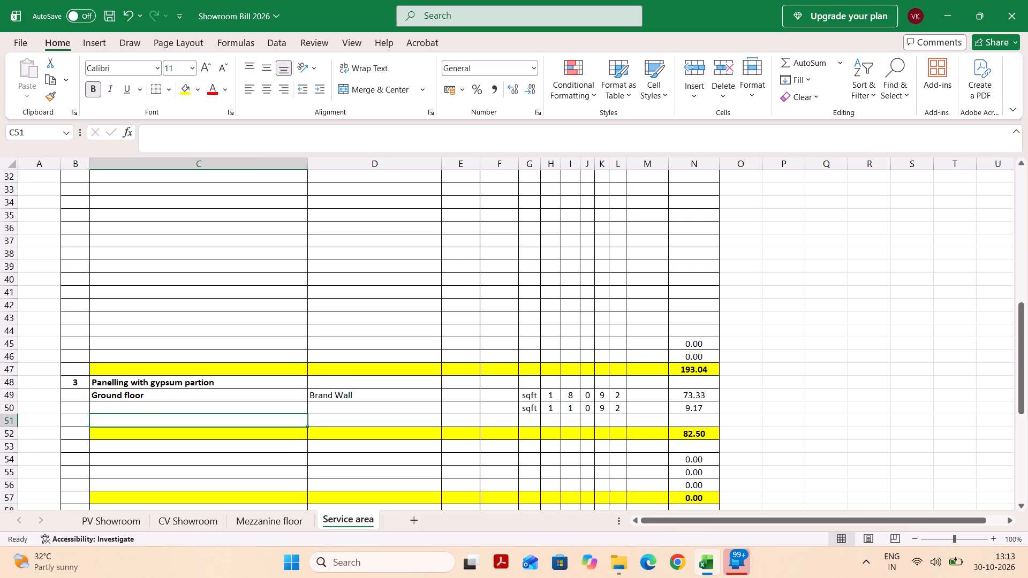
pyautogui.hotkey('shift', 't')
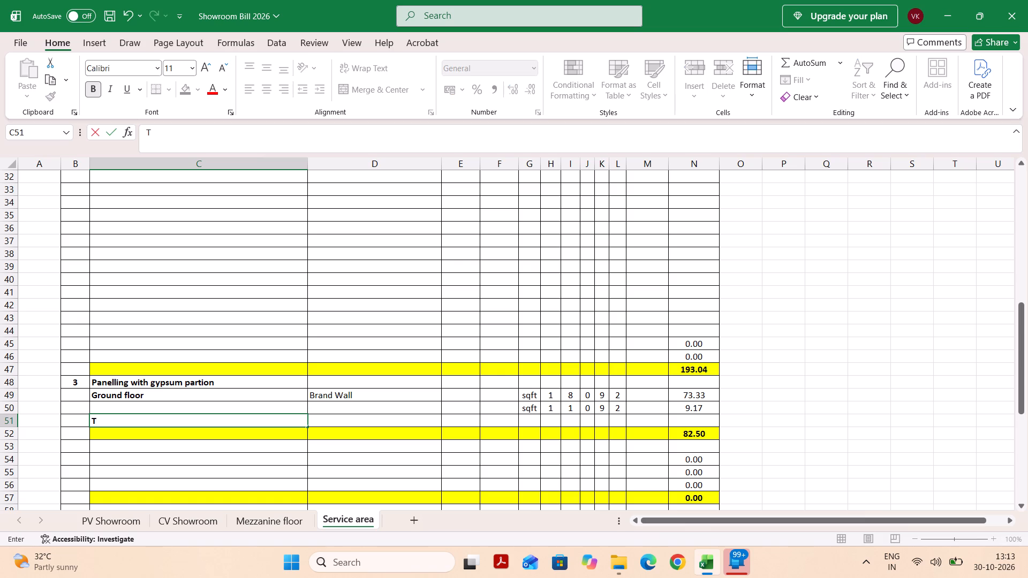
pyautogui.write('oo')
pyautogui.press('l')
pyautogui.write('s')
pyautogui.press('space')
pyautogui.press('o')
pyautogui.write('ffice')
pyautogui.press('Tab')
# Start the Tools office measurement in row 51 with unit sqft in column G and quantity 1 in column H.
pyautogui.press('Tab')
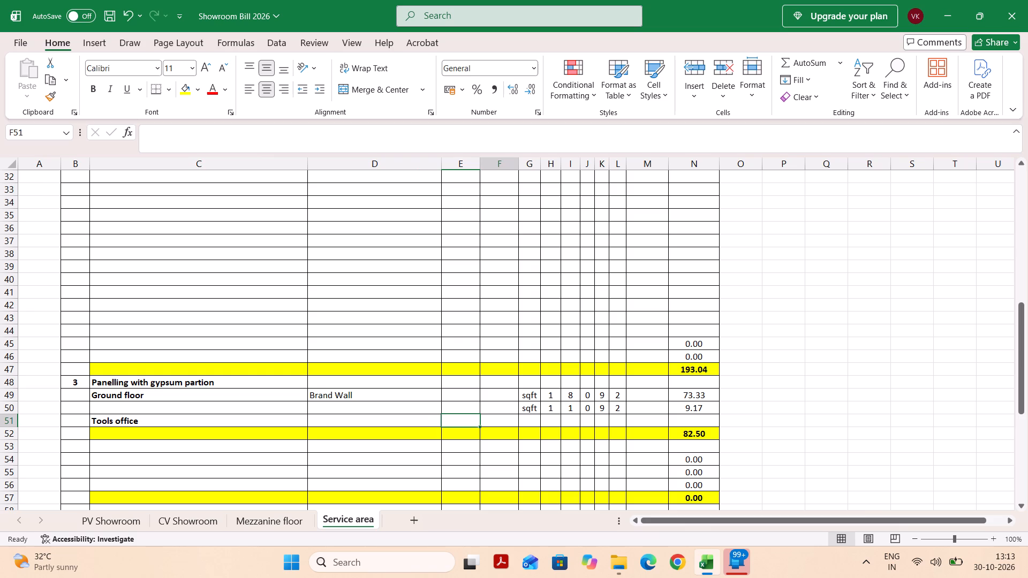
pyautogui.press('Tab')
pyautogui.press('Tab')
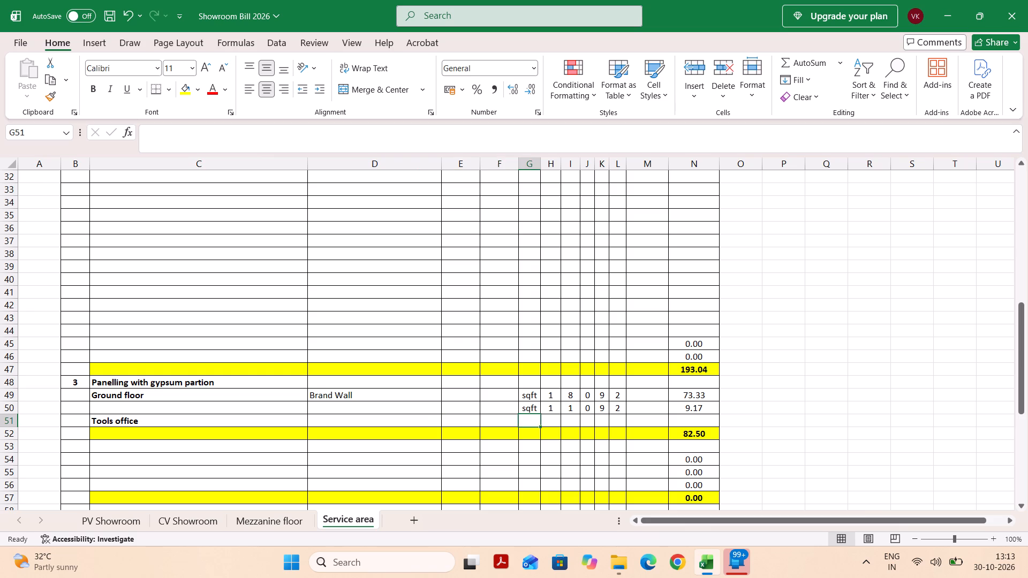
pyautogui.write('sq')
pyautogui.press('Tab')
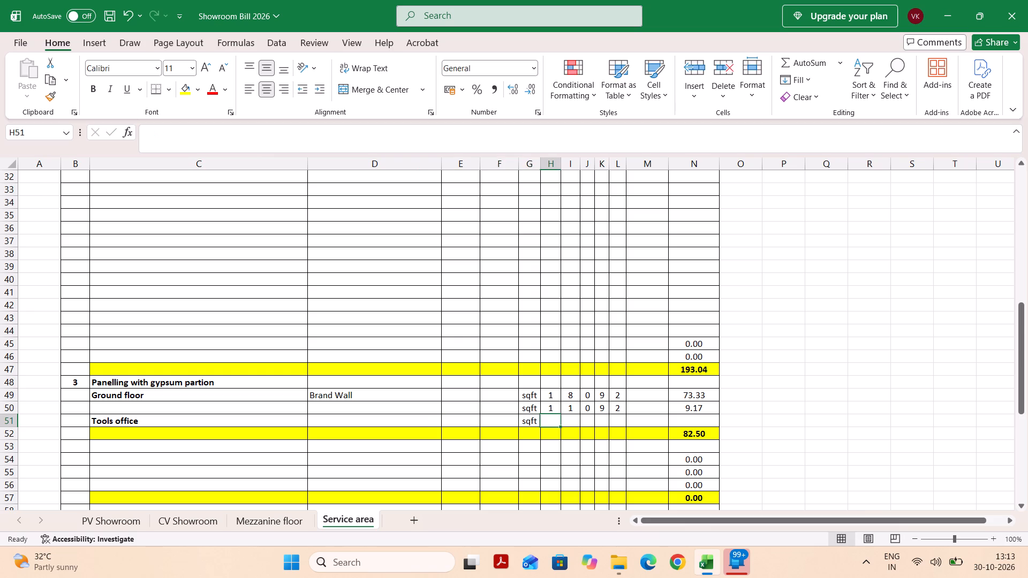
pyautogui.press('1')
pyautogui.press('Tab')
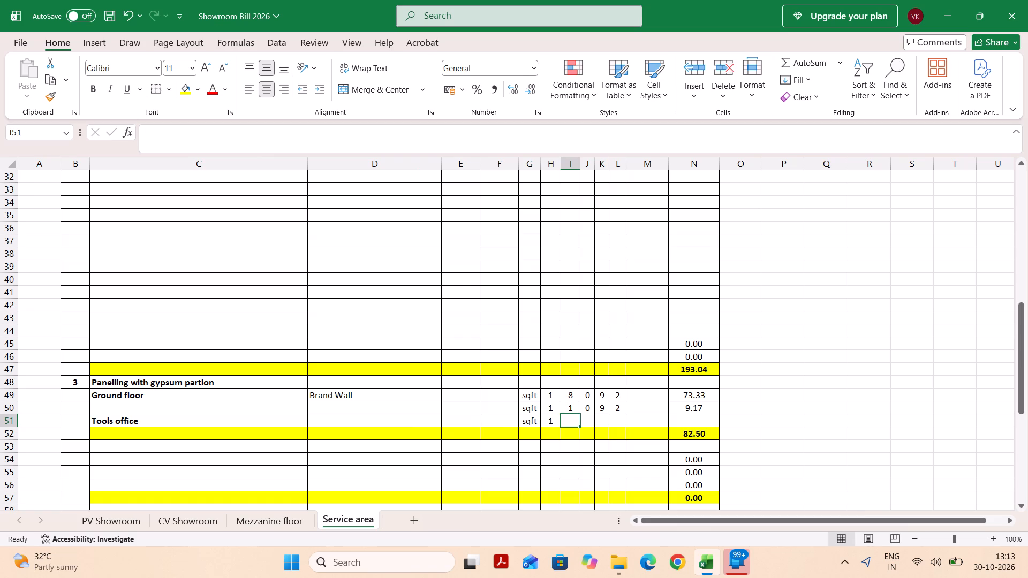
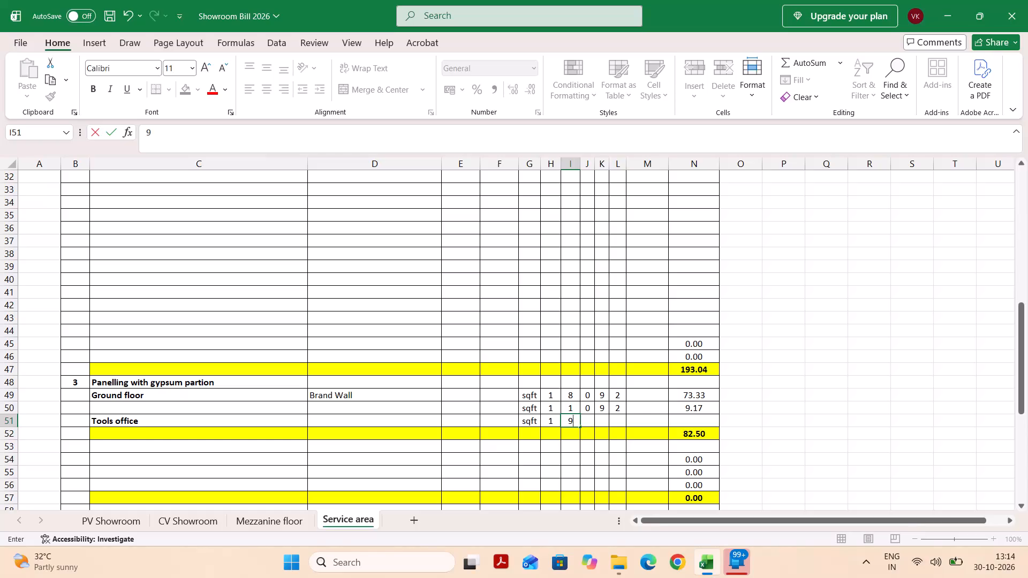
# Complete the Tools office dimensions in row 51, keeping 9 in column I and entering 6, 8 and 9 in columns J, K and L.
pyautogui.press('Tab')
pyautogui.press('6')
pyautogui.press('Tab')
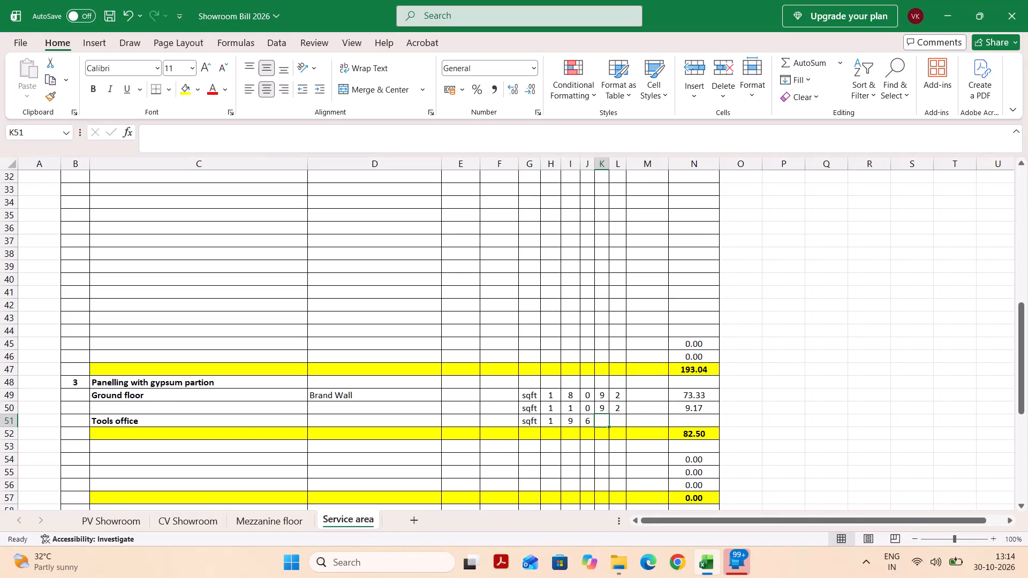
pyautogui.press('8')
pyautogui.press('Tab')
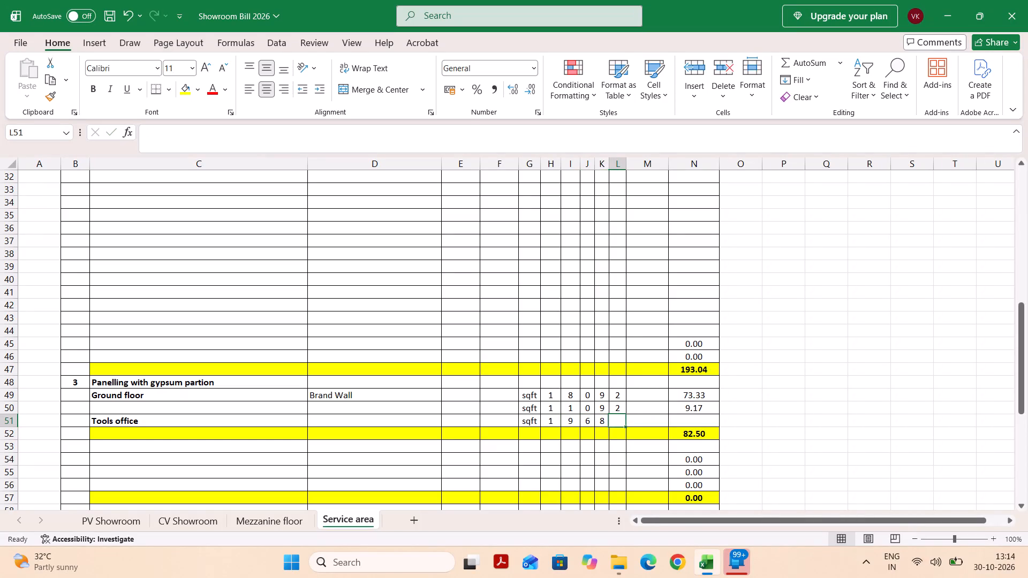
pyautogui.press('9')
pyautogui.press('Return')
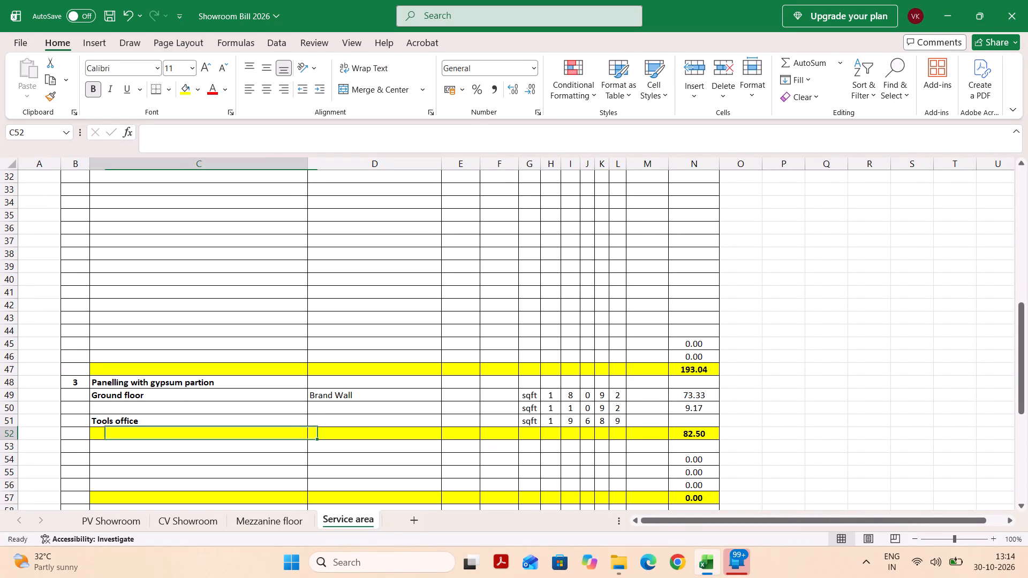
# Fill the area formula from the row above down into cell N51 for Tools office.
pyautogui.click(709, 420)
pyautogui.hotkey('ctrl', 'd')
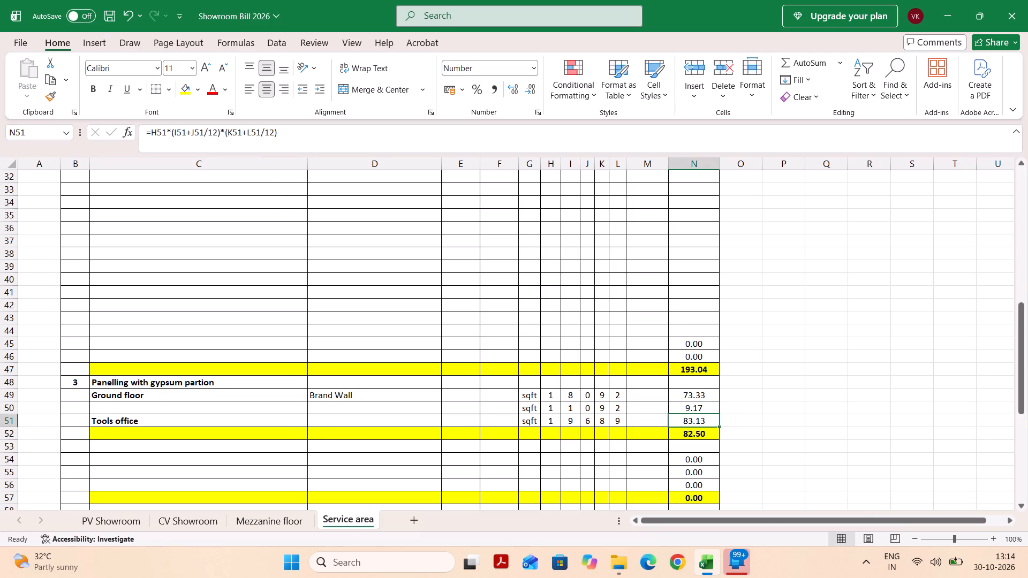
# Extend the gypsum panelling total in N52 to sum N49:N51, including the Tools office row.
pyautogui.click(695, 437)
pyautogui.click(508, 136)
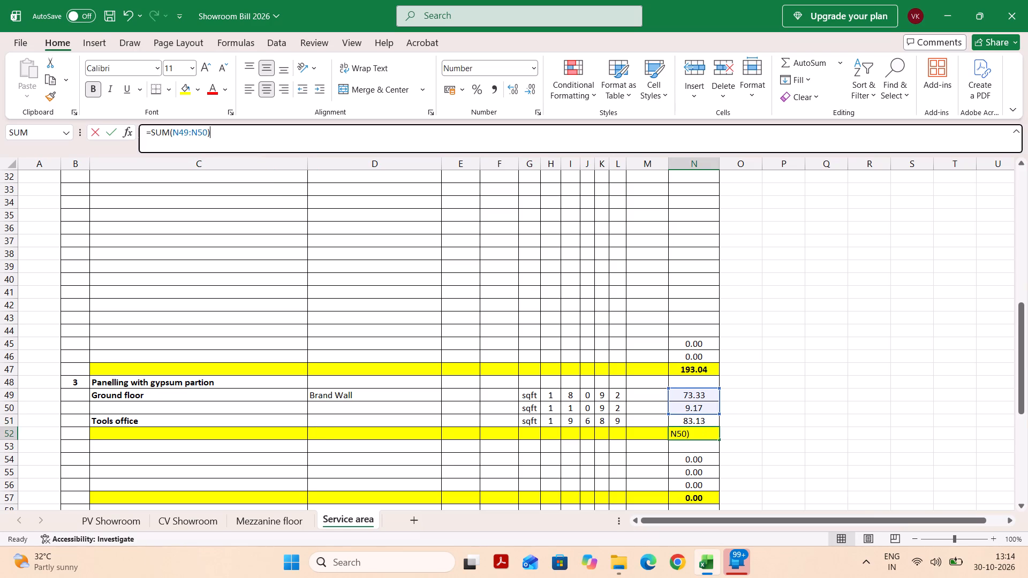
pyautogui.moveTo(719, 412); pyautogui.dragTo(719, 416)
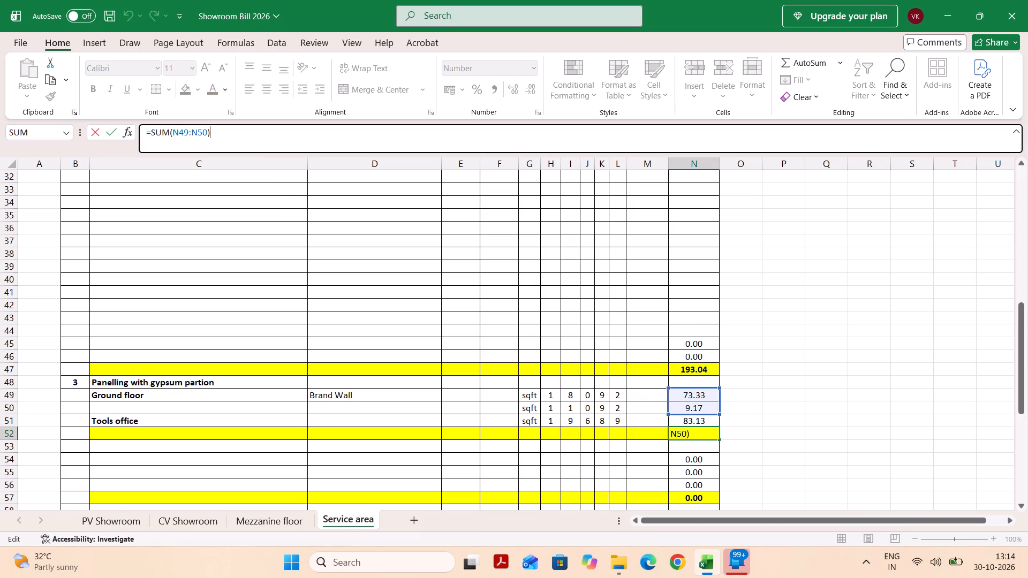
pyautogui.moveTo(719, 416); pyautogui.dragTo(718, 425)
pyautogui.click(784, 419)
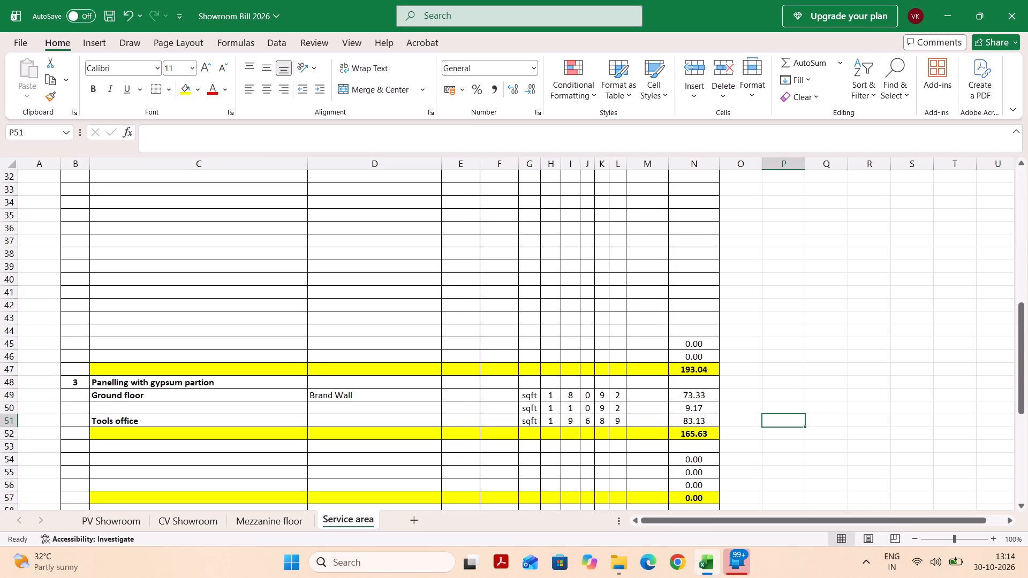
# Add item 4 with the heading "Wooden partition" in row 53, below the gypsum panelling total.
pyautogui.scroll(-1, 784, 419)
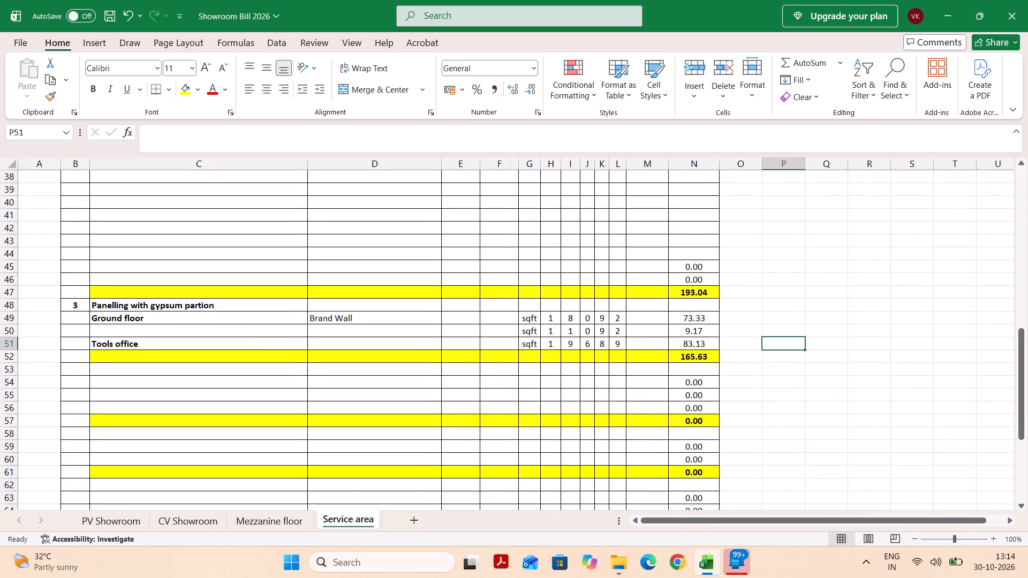
pyautogui.scroll(1, 387, 423)
pyautogui.scroll(-1, 387, 423)
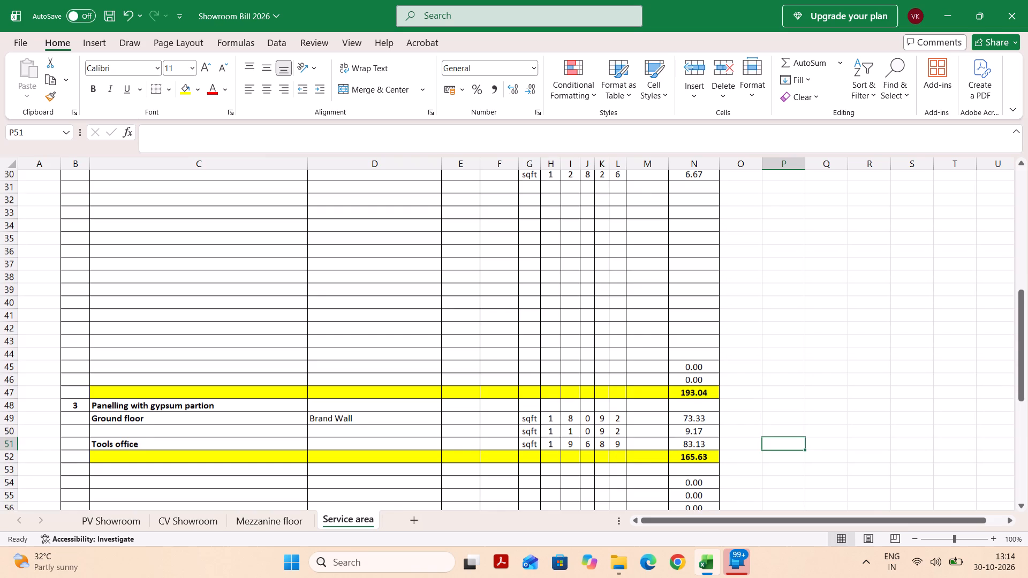
pyautogui.scroll(-1, 387, 423)
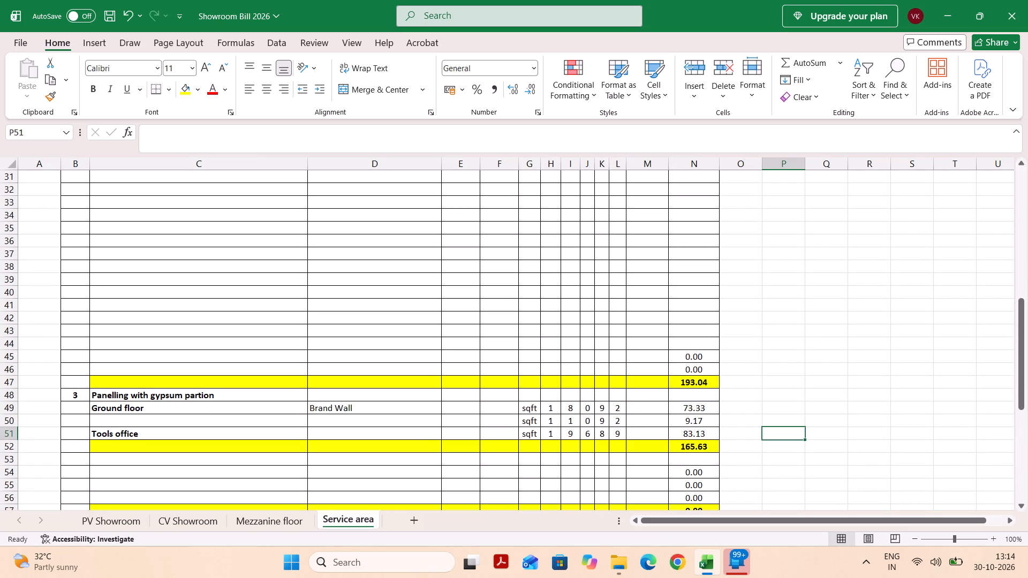
pyautogui.scroll(-1, 387, 423)
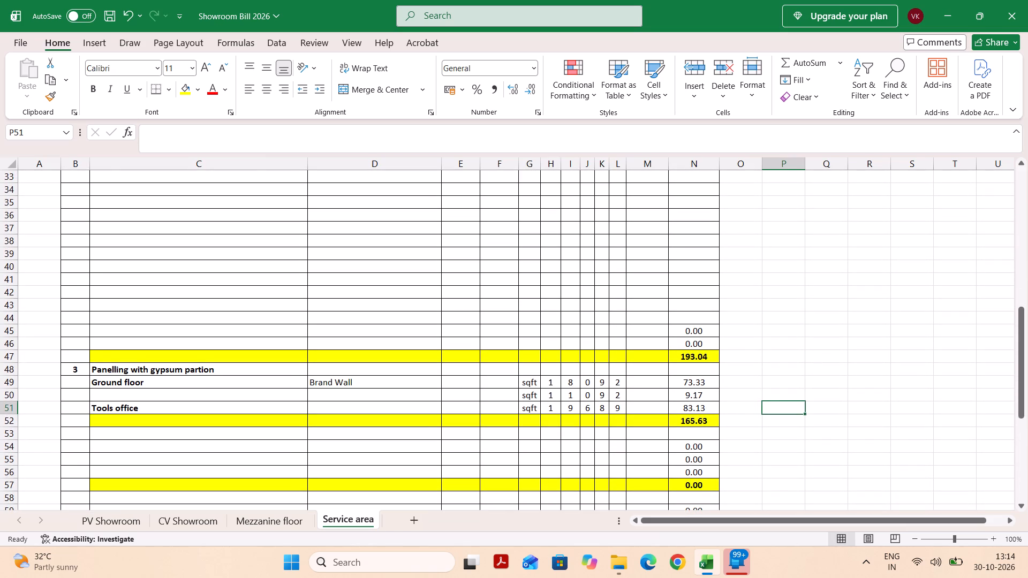
pyautogui.click(80, 437)
pyautogui.press('4')
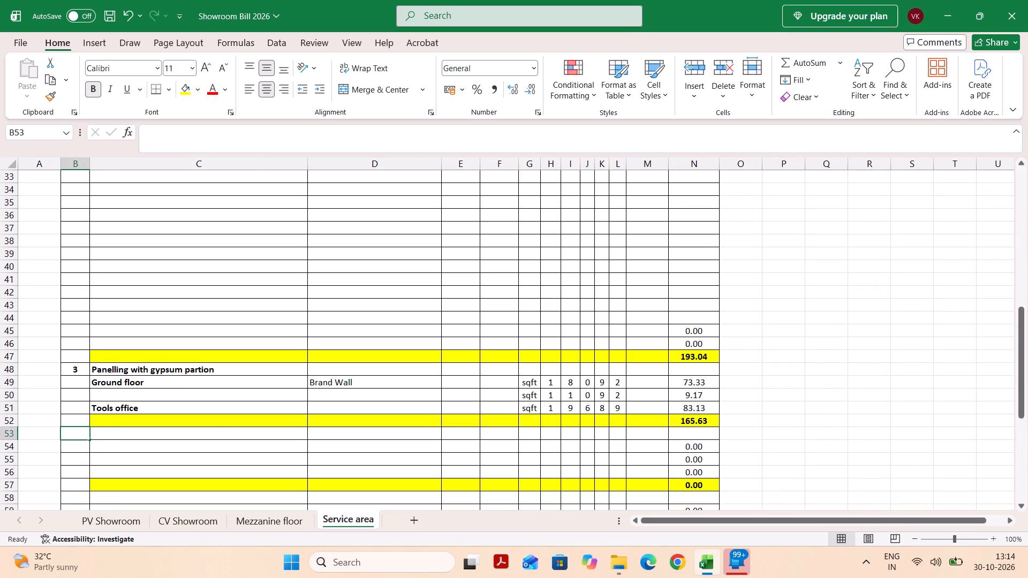
pyautogui.press('Tab')
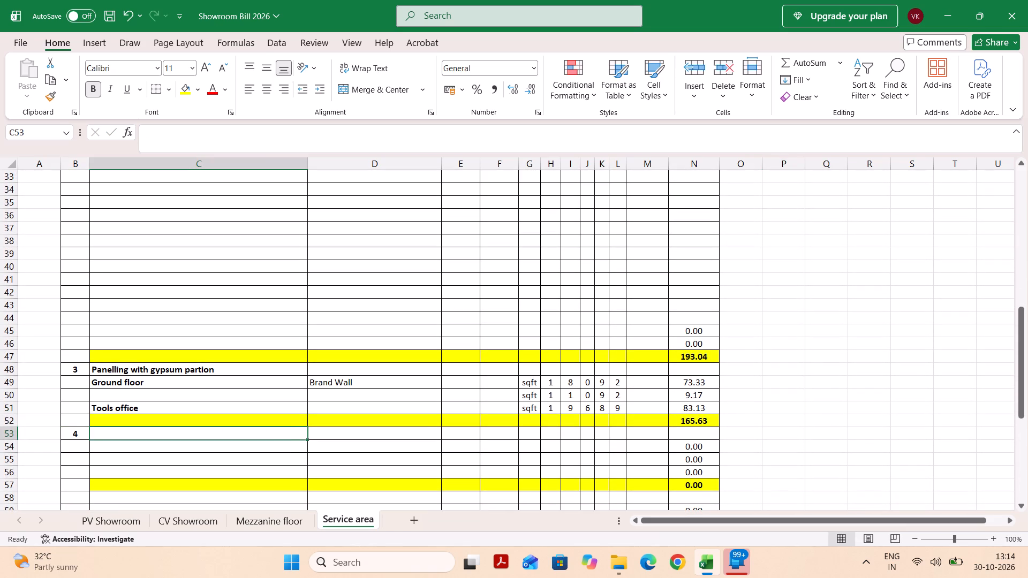
pyautogui.write('Woo')
pyautogui.write('de')
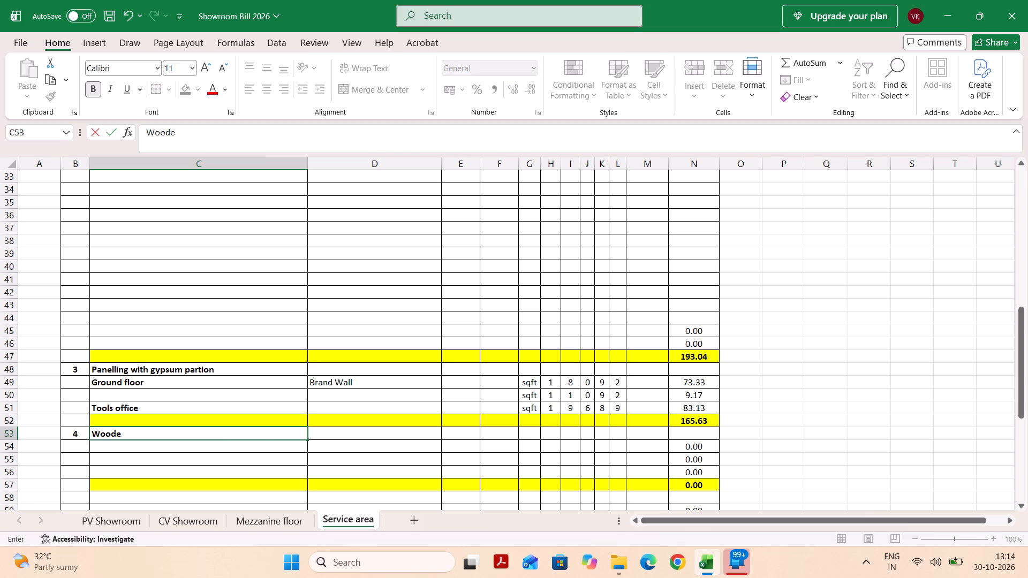
pyautogui.write('n')
pyautogui.press('space')
pyautogui.write('partitio')
pyautogui.press('BackSpace')
pyautogui.press('BackSpace')
pyautogui.write('ion')
pyautogui.press('Tab')
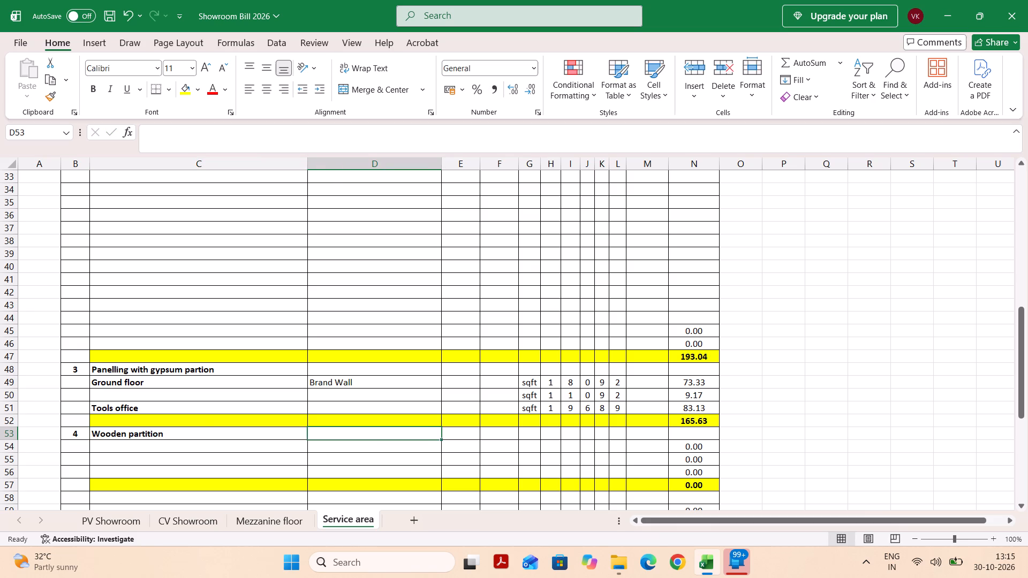
# Enter the label "Service manager" in cell D54, under the Wooden partition heading.
pyautogui.press('Return')
pyautogui.press('Tab')
pyautogui.press('Tab')
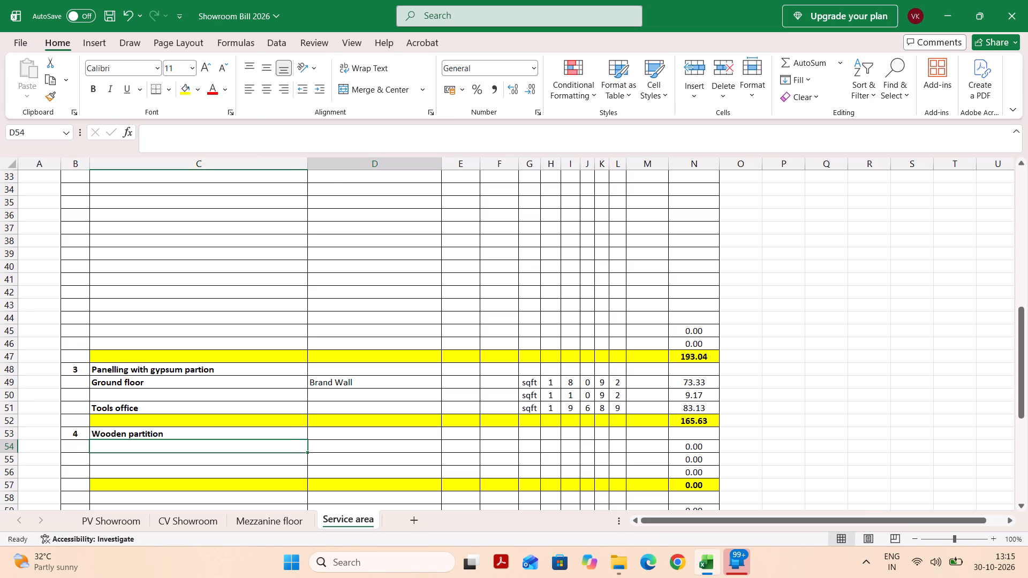
pyautogui.hotkey('shift', 'Tab')
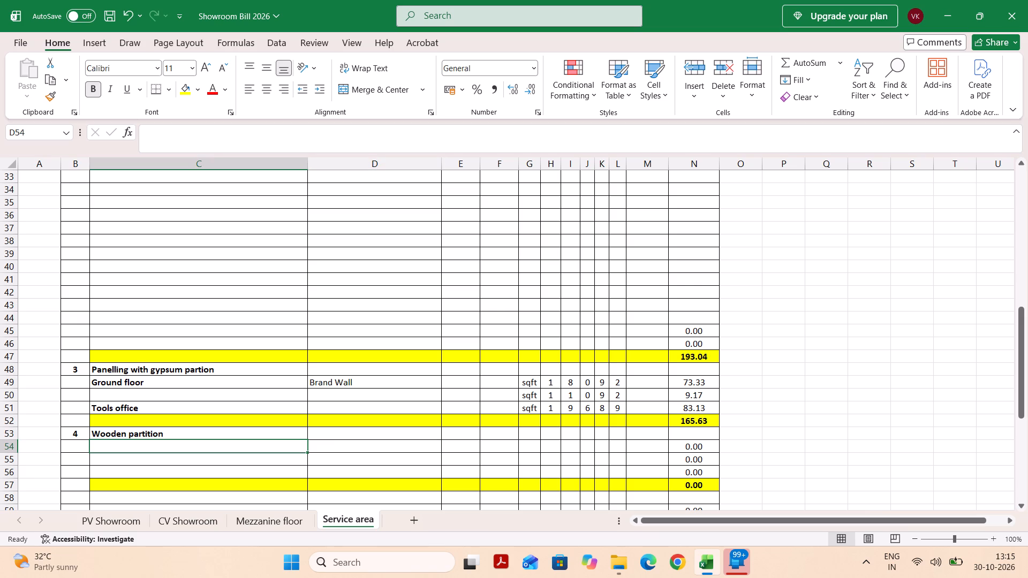
pyautogui.press('Tab')
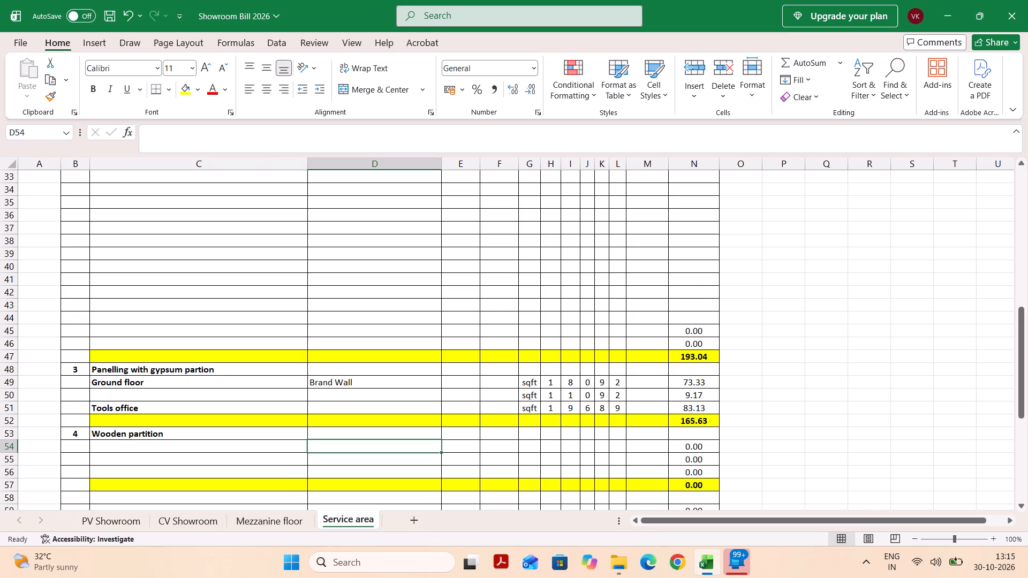
pyautogui.write('Service manager')
pyautogui.press('Tab')
# Start the Service manager measurement in row 54 with unit sqft in column G.
pyautogui.press('Tab')
pyautogui.press('Tab')
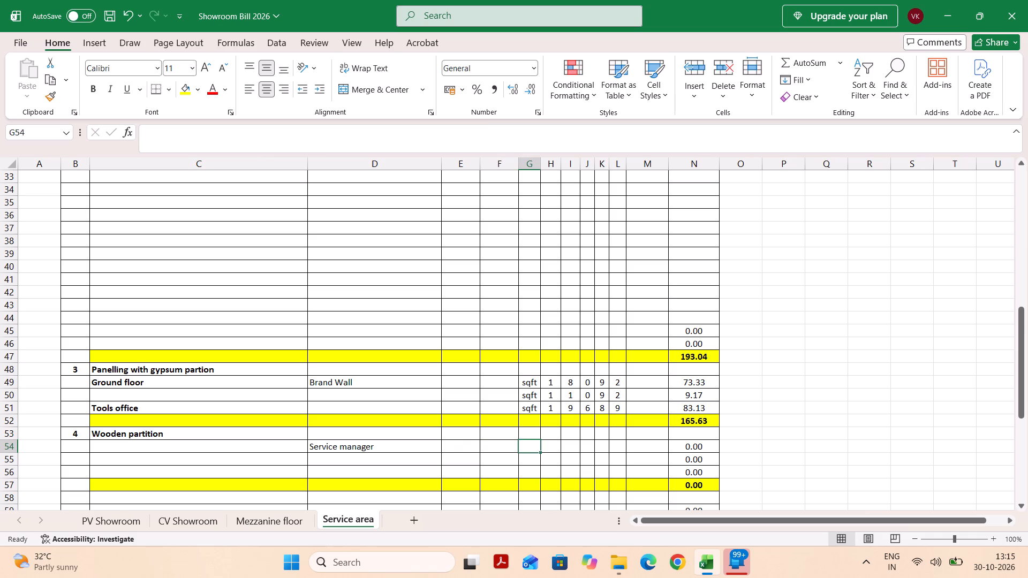
pyautogui.write('sq')
pyautogui.write('ft')
pyautogui.press('Tab')
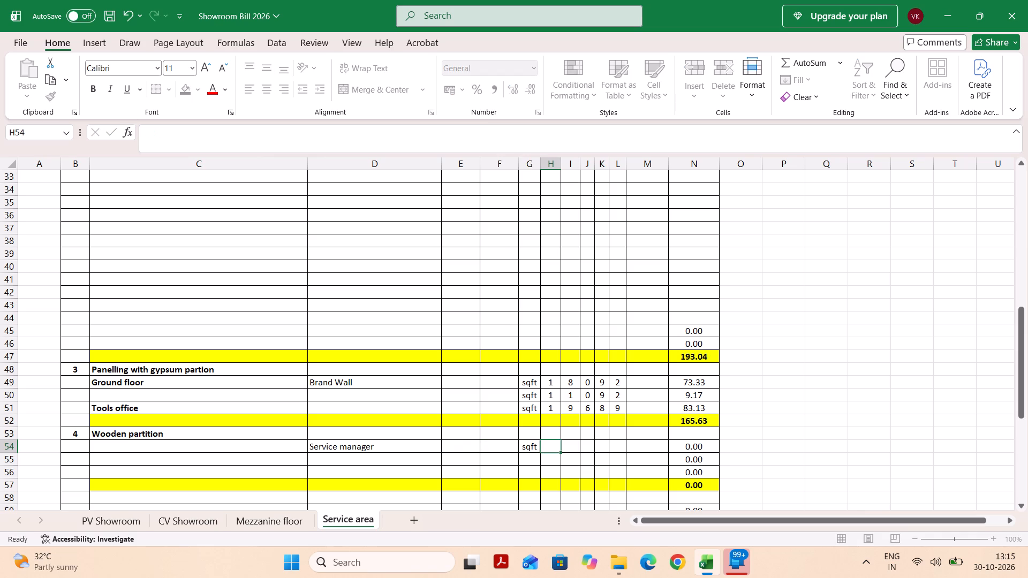
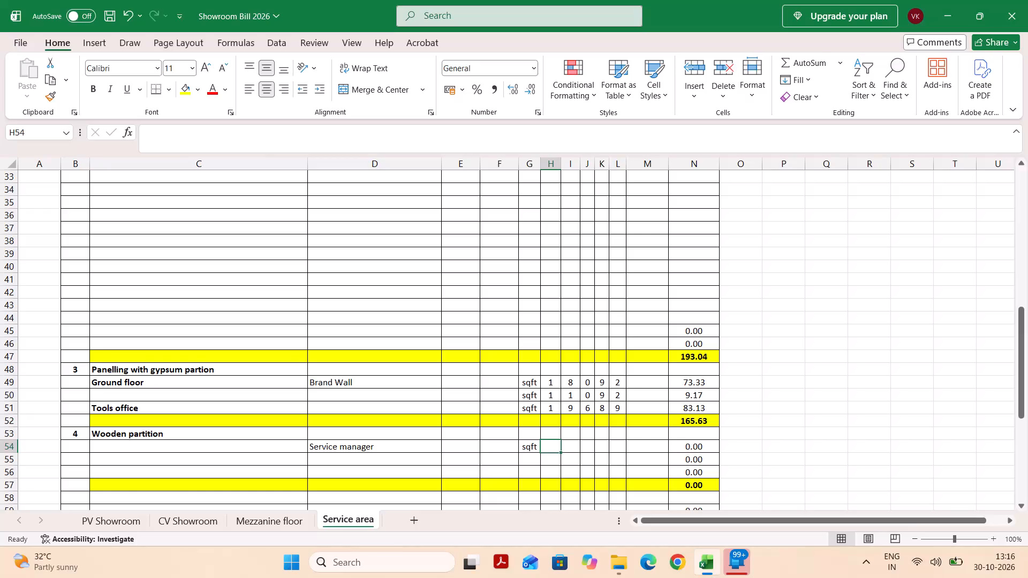
# Add item 5 with the heading "Back drop storage" in row 58, below the wooden partition total.
pyautogui.click(75, 500)
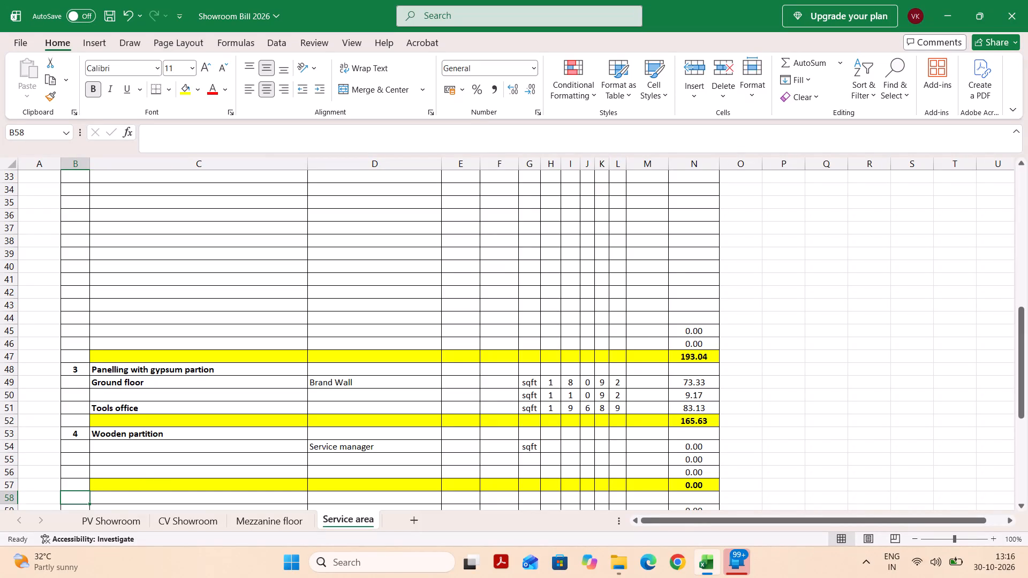
pyautogui.press('5')
pyautogui.press('Tab')
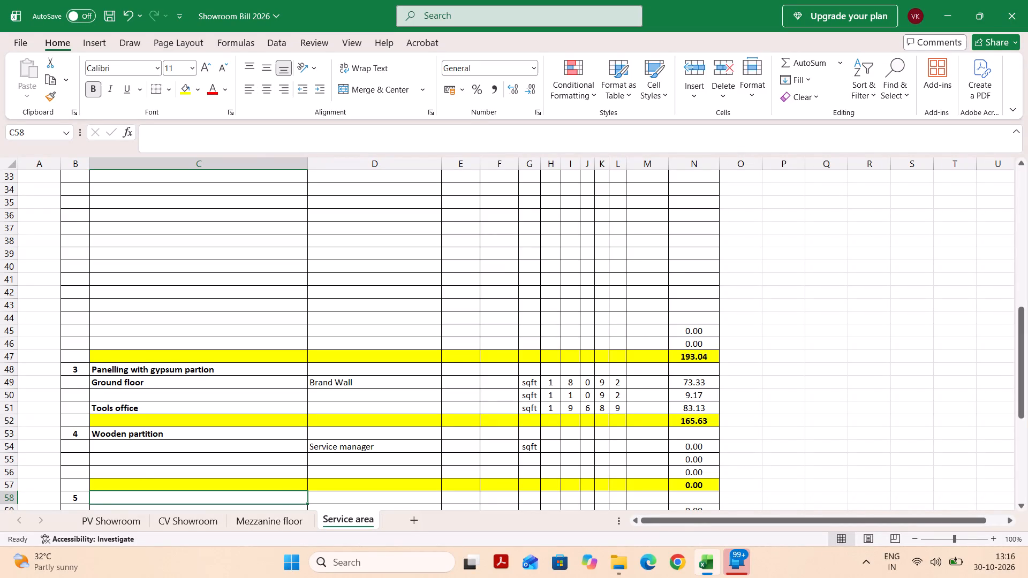
pyautogui.write('Ba')
pyautogui.press('c')
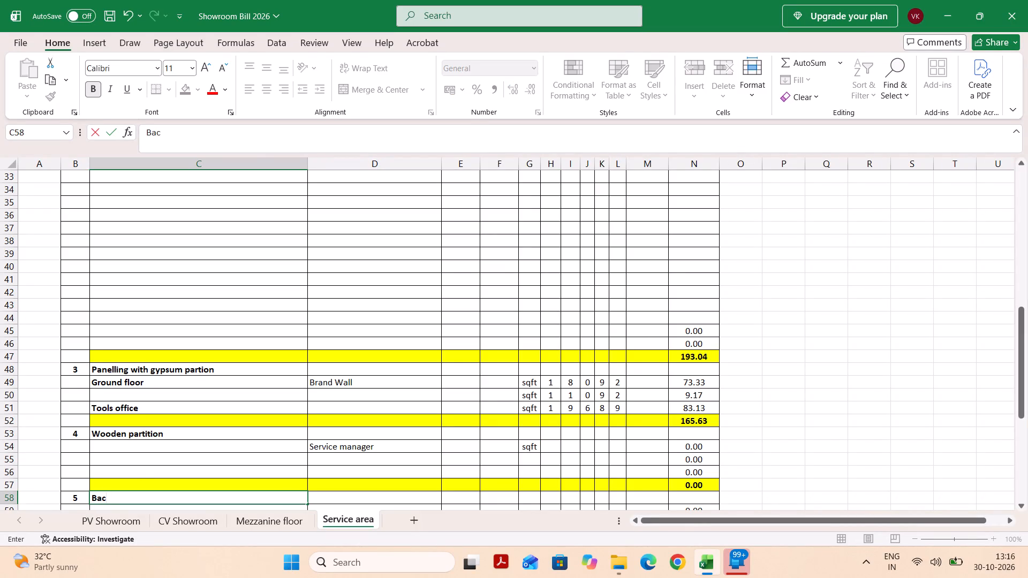
pyautogui.write('k dro')
pyautogui.write('p stot')
pyautogui.press('BackSpace')
pyautogui.press('BackSpace')
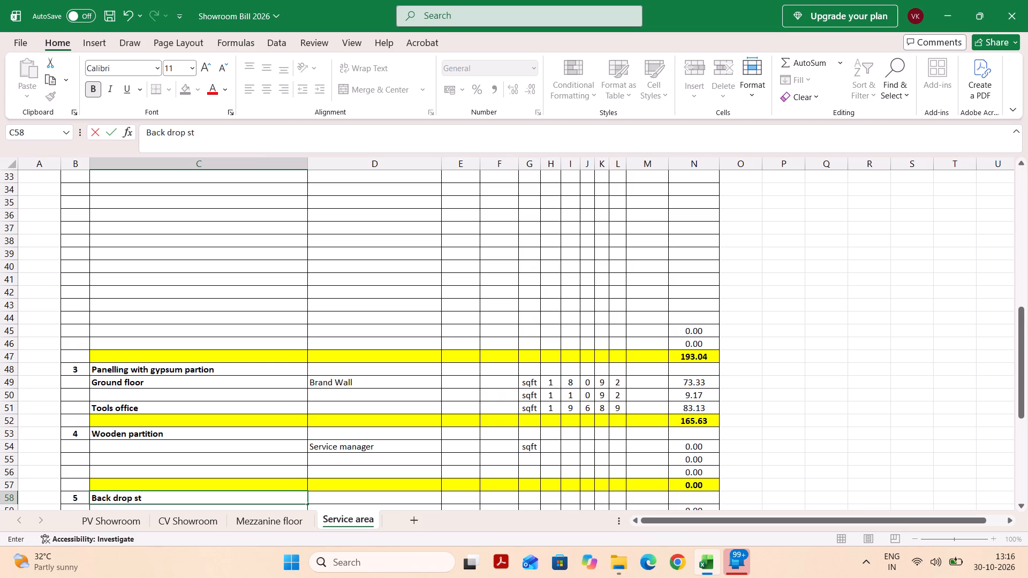
pyautogui.press('r')
pyautogui.press('BackSpace')
pyautogui.write('orage')
pyautogui.press('Tab')
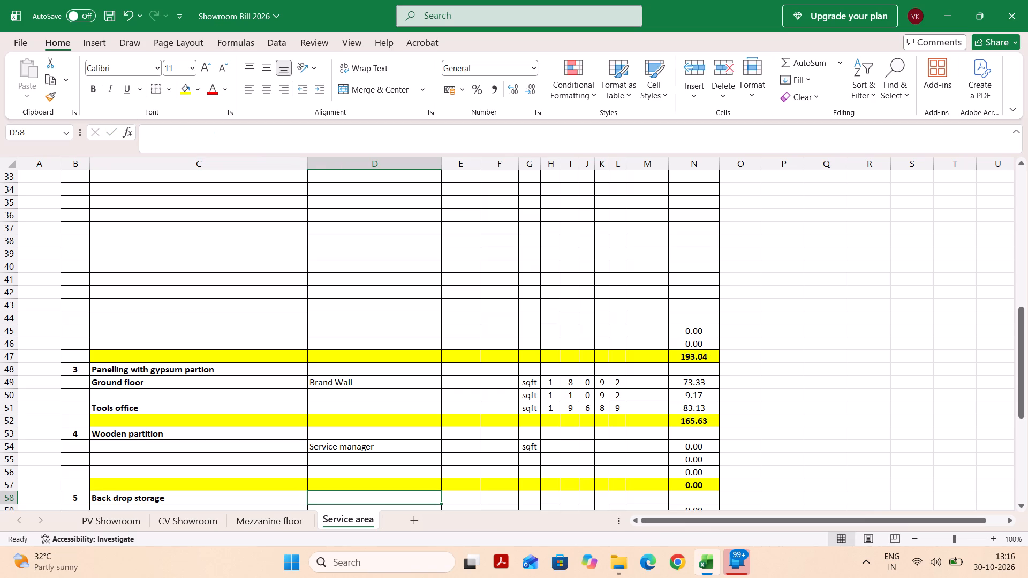
# Insert three blank rows at row 59, directly below the Back drop storage heading, and go to cell C59.
pyautogui.scroll(-1, 75, 500)
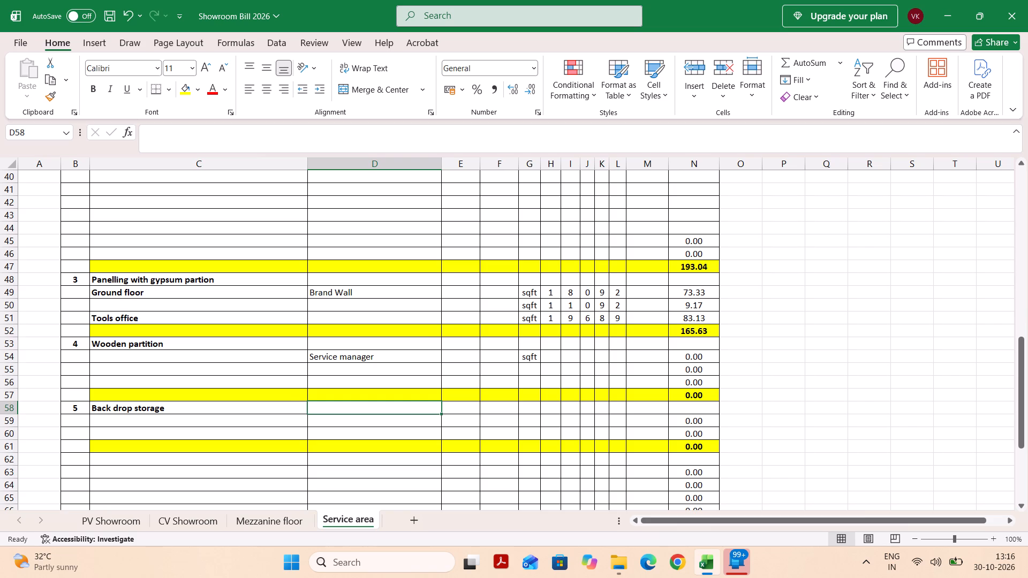
pyautogui.press('Return')
pyautogui.hotkey('shift', 'space')
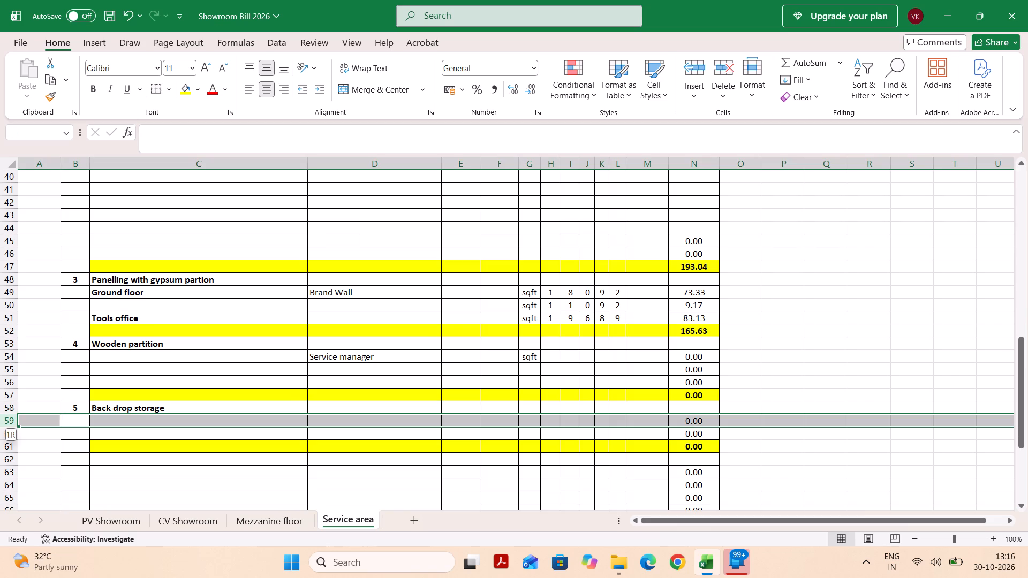
pyautogui.hotkey('ctrl', '+')
pyautogui.hotkey('ctrl', '+')
pyautogui.hotkey('ctrl', '+')
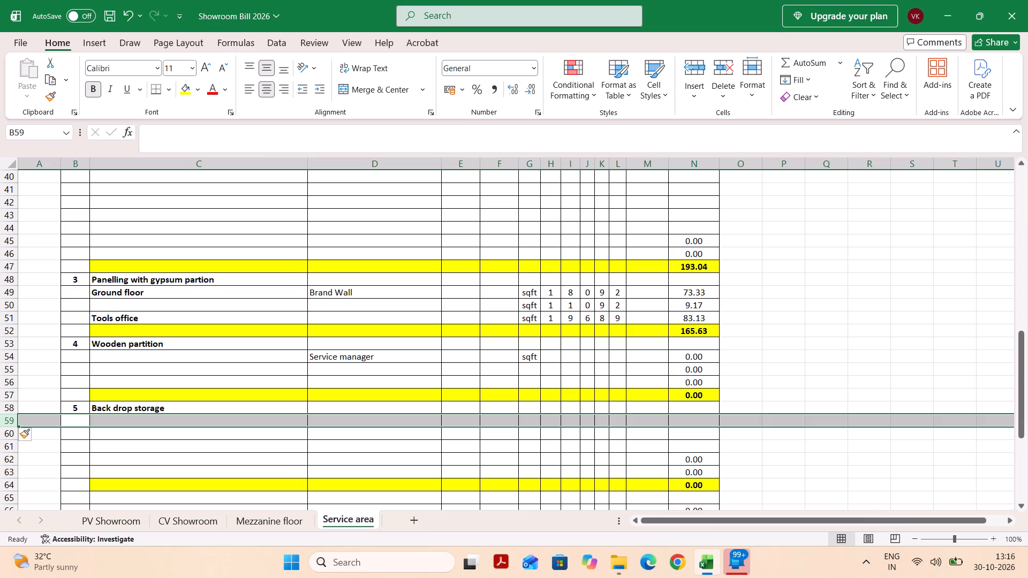
pyautogui.click(148, 433)
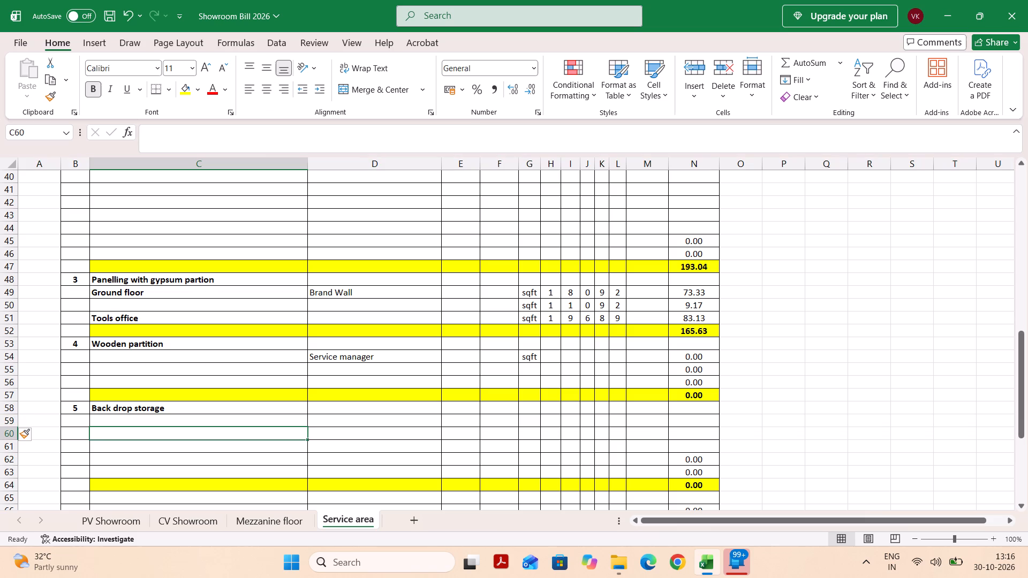
pyautogui.click(161, 422)
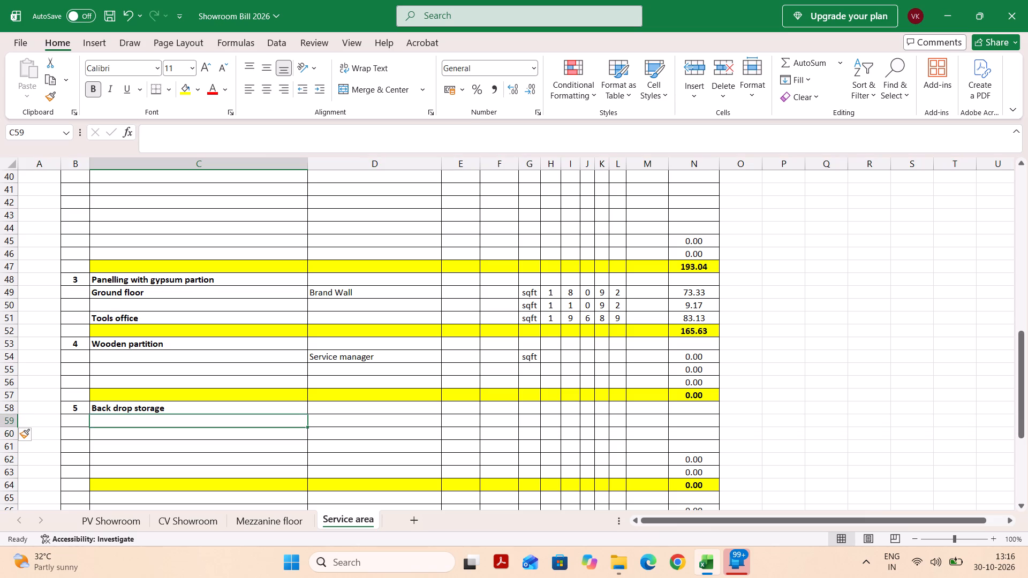
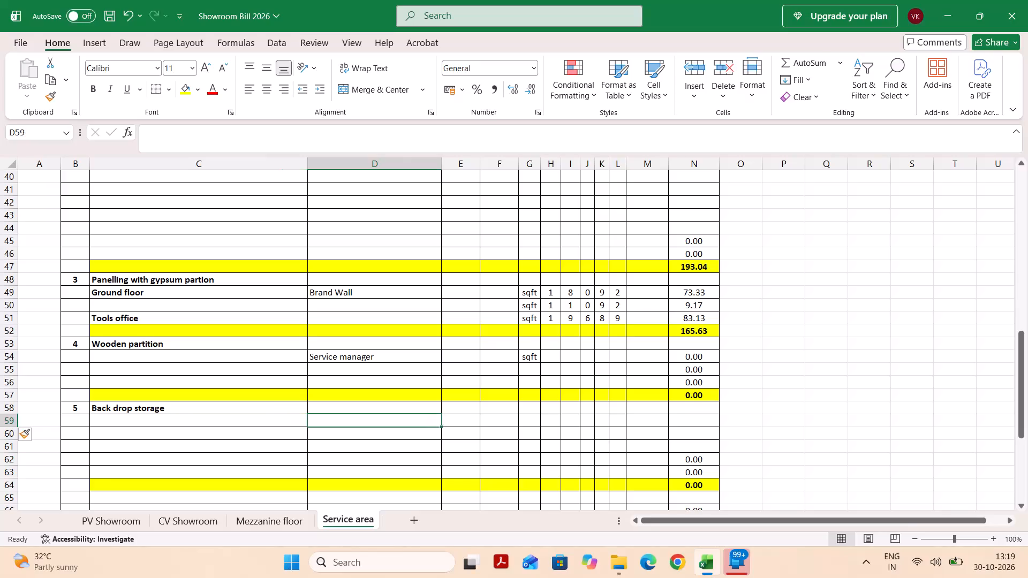
# Enter "Front office" in D59 under Back drop storage, with the unit sqft in G59.
pyautogui.write('Fro')
pyautogui.write('nt')
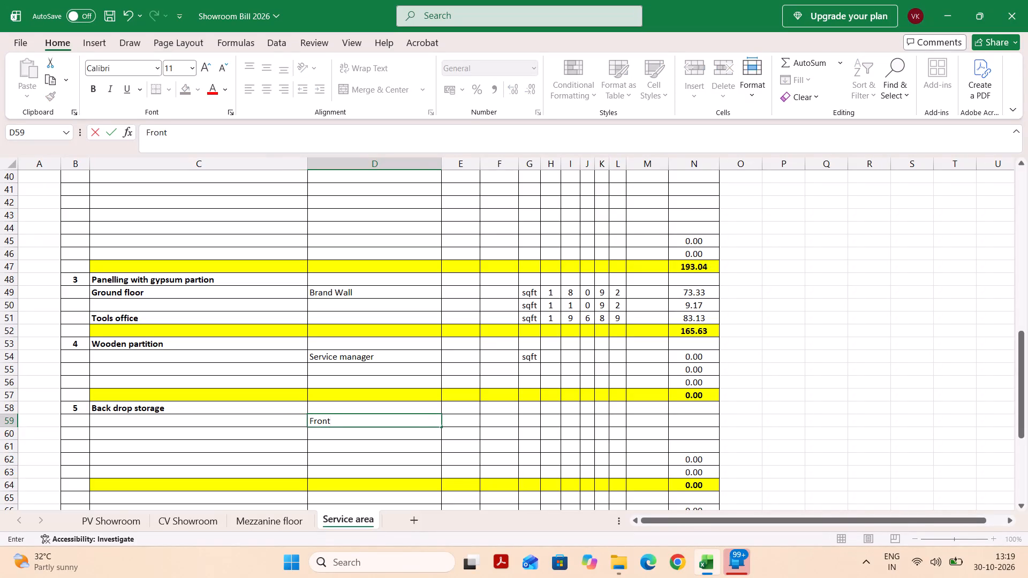
pyautogui.press('space')
pyautogui.press('o')
pyautogui.write('ffice')
pyautogui.press('Tab')
pyautogui.press('Tab')
pyautogui.press('Tab')
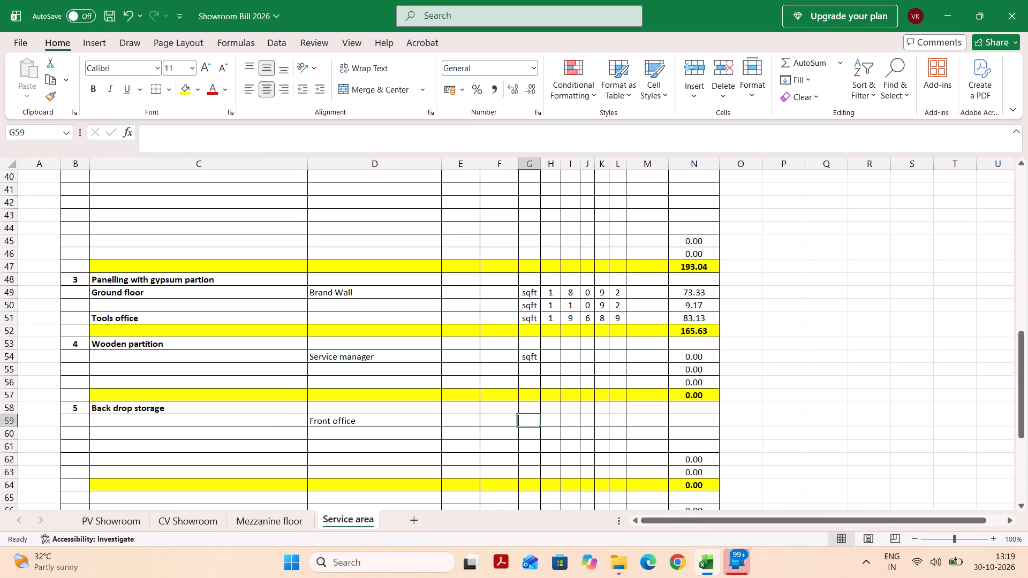
pyautogui.write('sq')
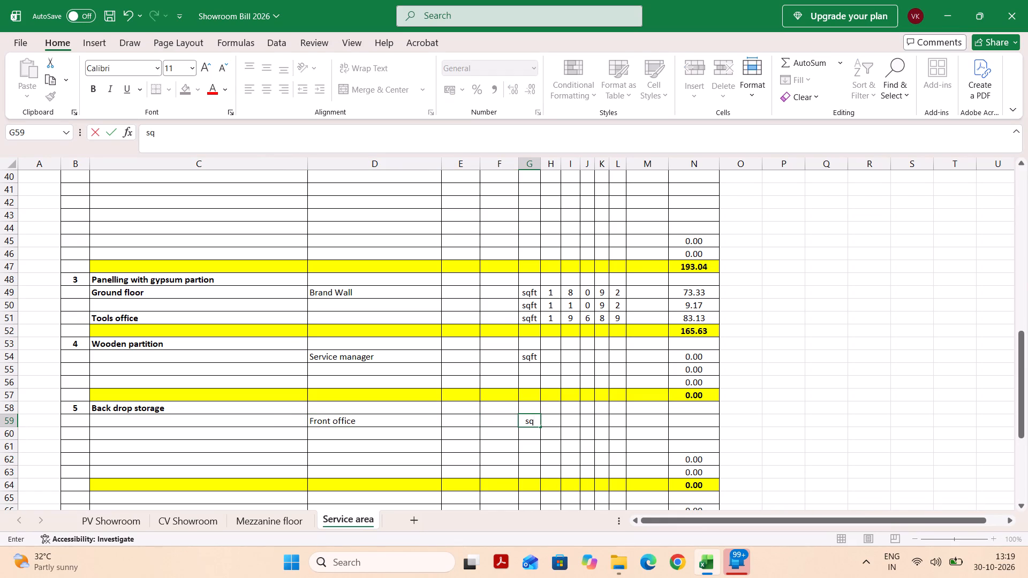
pyautogui.write('ft')
# Enter the Front office quantity 1 and dimensions 8, 0, 2 and 6 in H59 to L59.
pyautogui.press('Tab')
pyautogui.press('Tab')
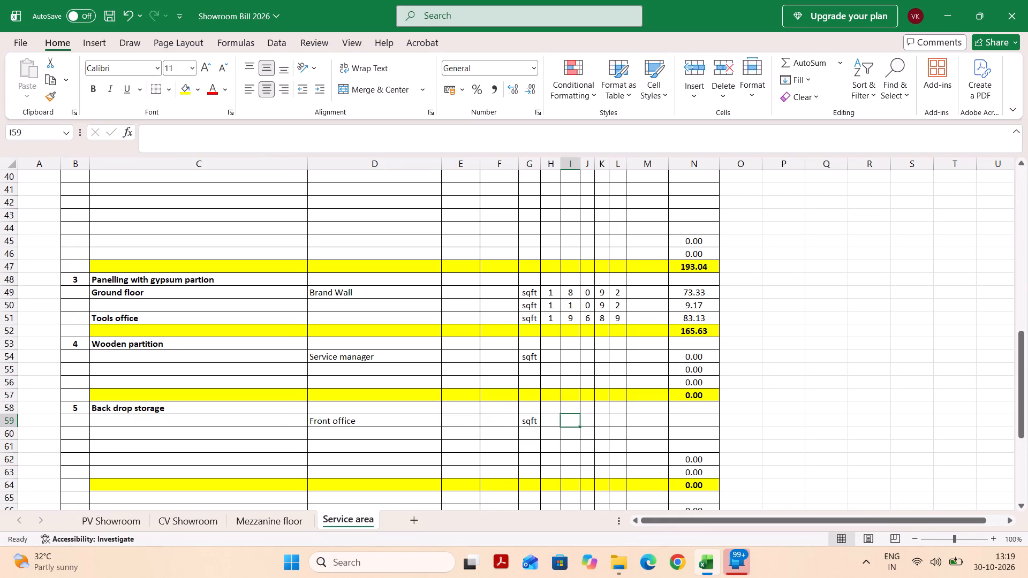
pyautogui.hotkey('shift', 'Tab')
pyautogui.press('1')
pyautogui.press('Tab')
pyautogui.press('8')
pyautogui.press('Tab')
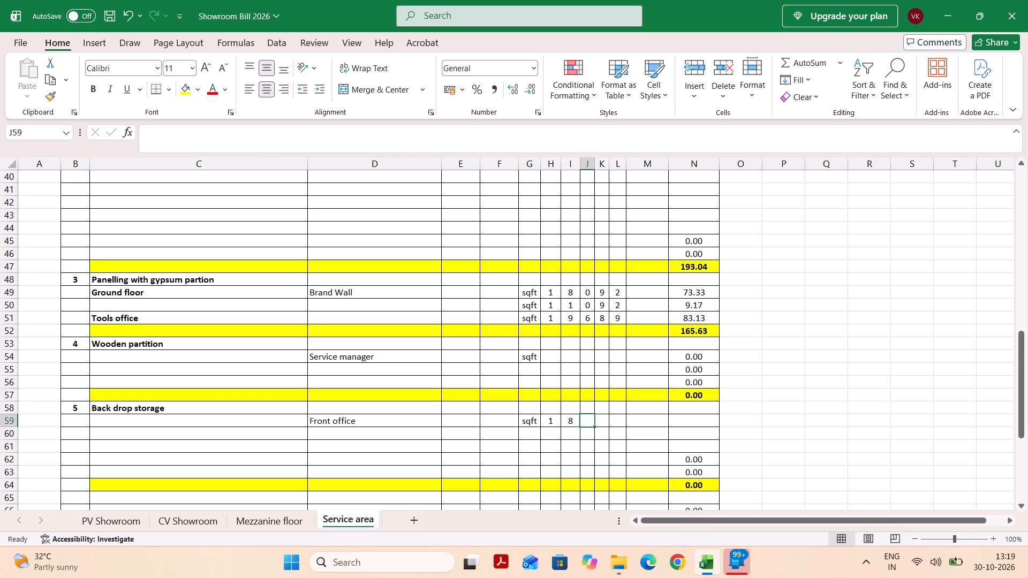
pyautogui.press('0')
pyautogui.press('Tab')
pyautogui.press('2')
pyautogui.press('Tab')
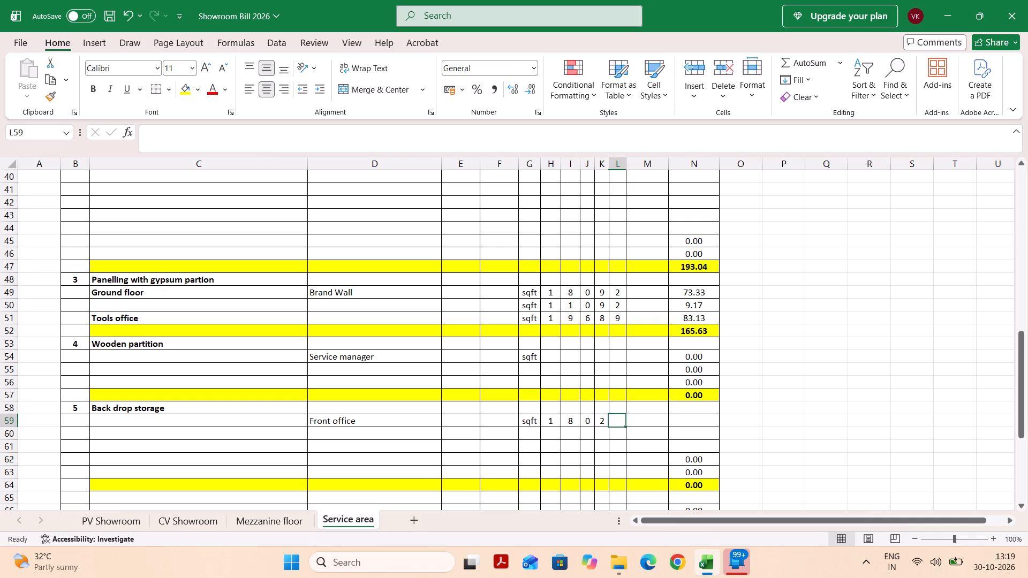
pyautogui.press('6')
pyautogui.press('Tab')
# Copy the area formula from N56 into N59 for the Front office row.
pyautogui.press('Tab')
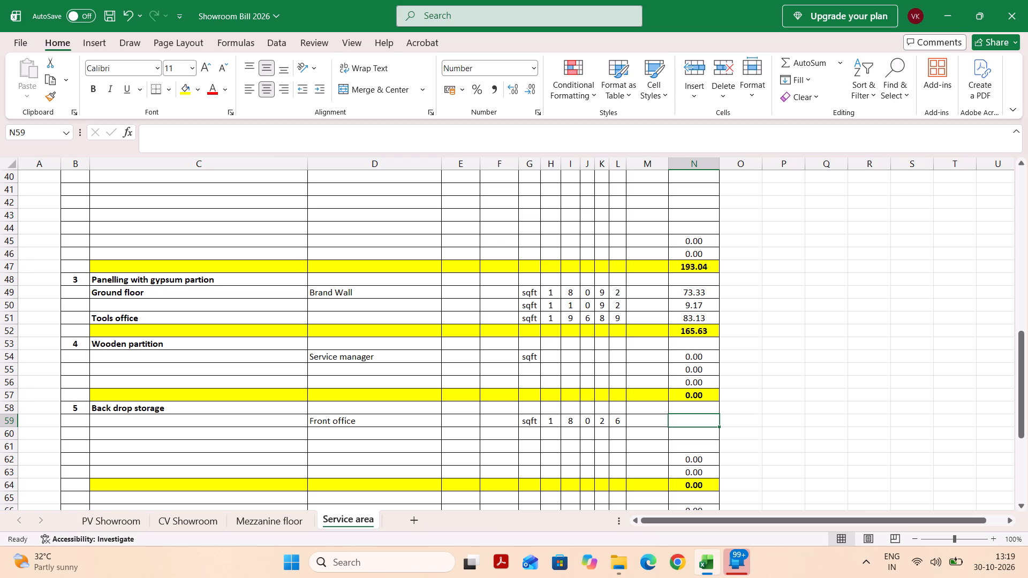
pyautogui.press('Up')
pyautogui.press('Up')
pyautogui.press('Up')
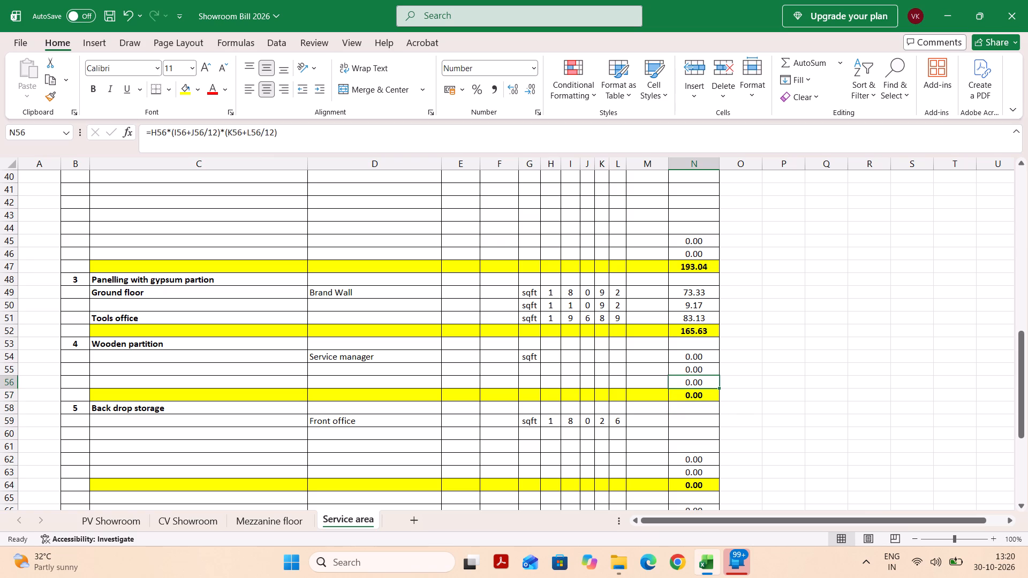
pyautogui.hotkey('ctrl', 'c')
pyautogui.press('Down')
pyautogui.press('Down')
pyautogui.press('Down')
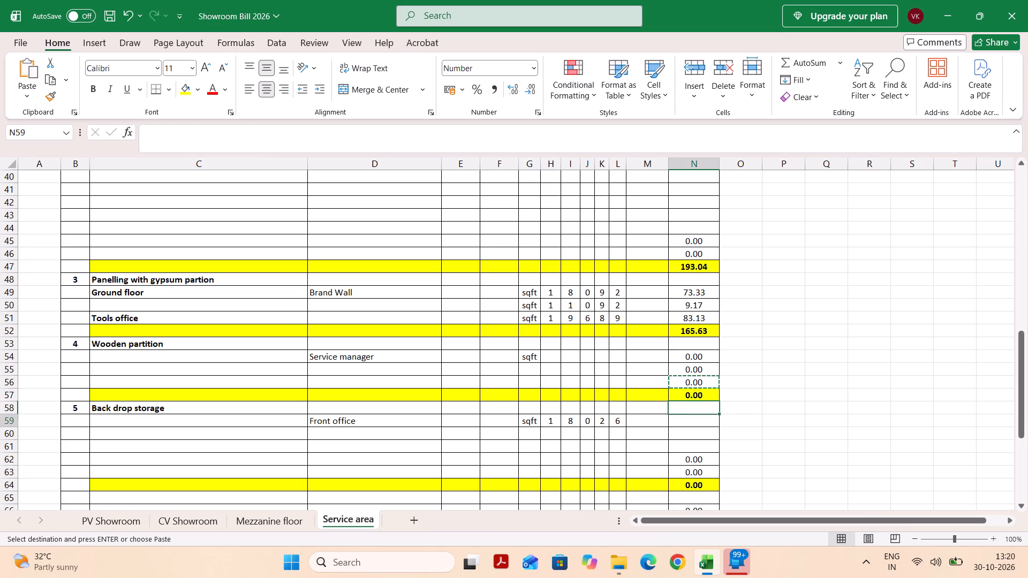
pyautogui.hotkey('ctrl', 'v')
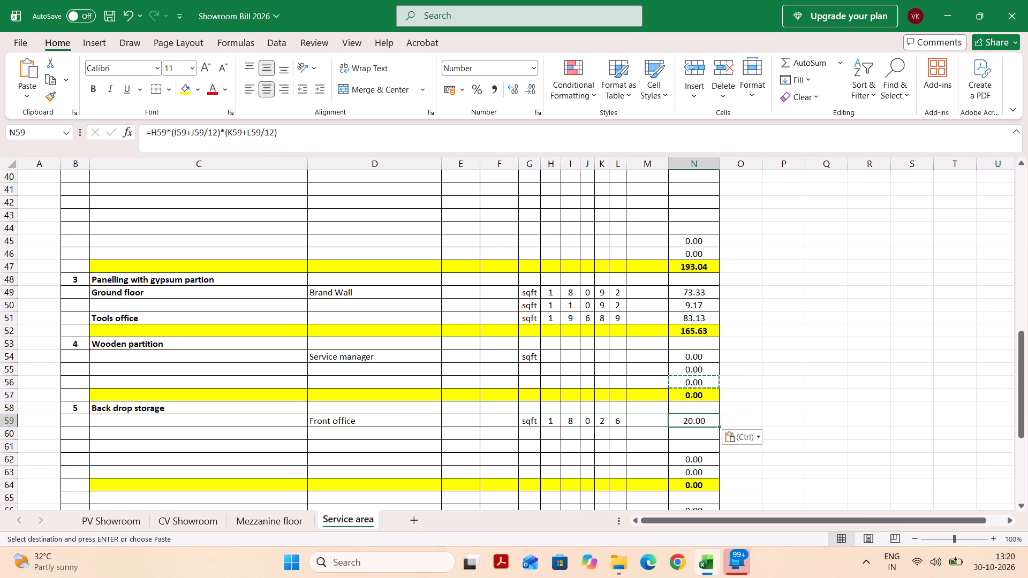
pyautogui.press('Return')
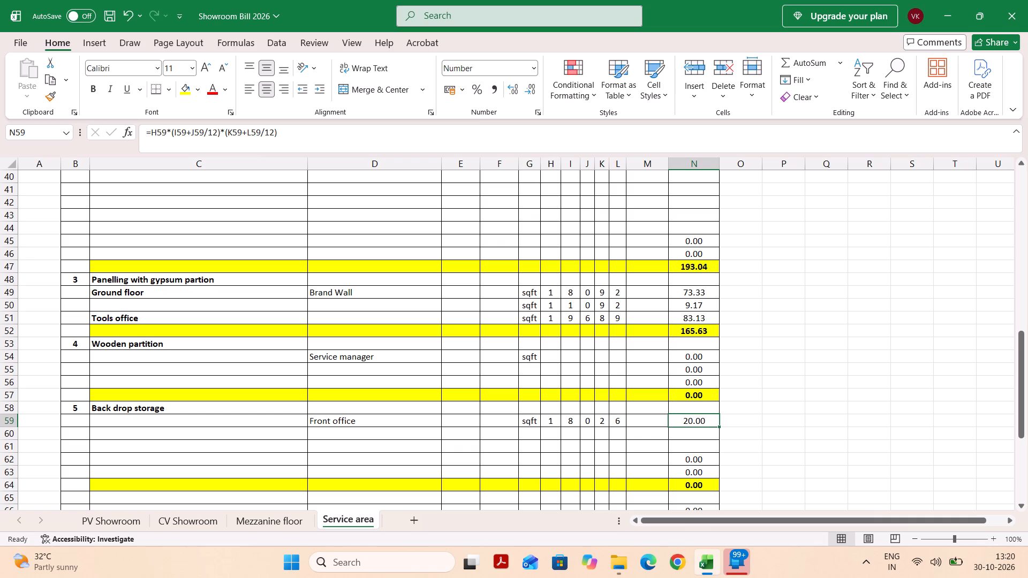
# Fill row 60 with the unit sqft, quantity 1 and dimensions 6, 6, 2 and 6 in G60 to L60.
pyautogui.click(328, 435)
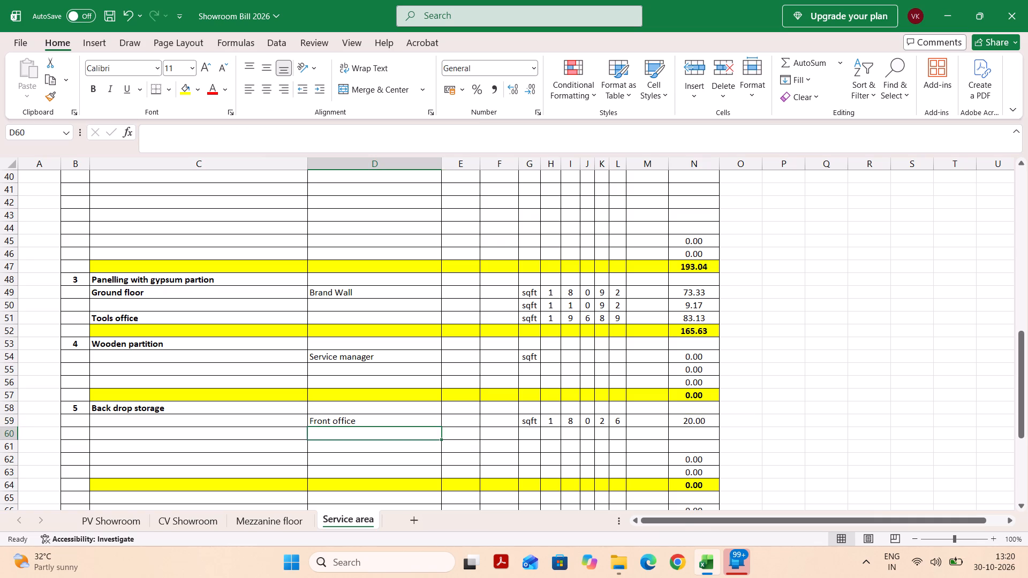
pyautogui.press('Tab')
pyautogui.press('Tab')
pyautogui.press('Tab')
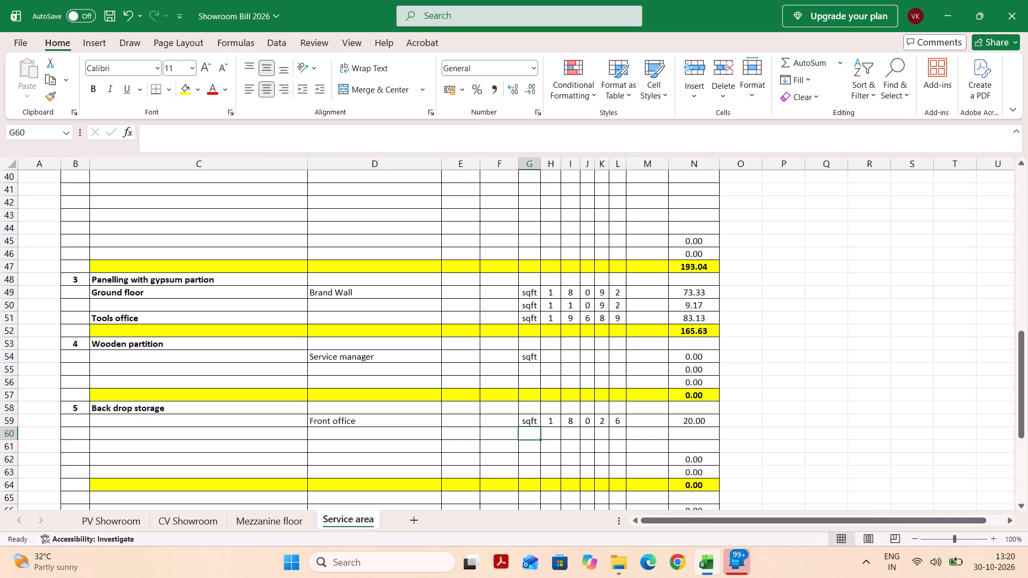
pyautogui.write('sq')
pyautogui.press('Tab')
pyautogui.press('1')
pyautogui.press('Tab')
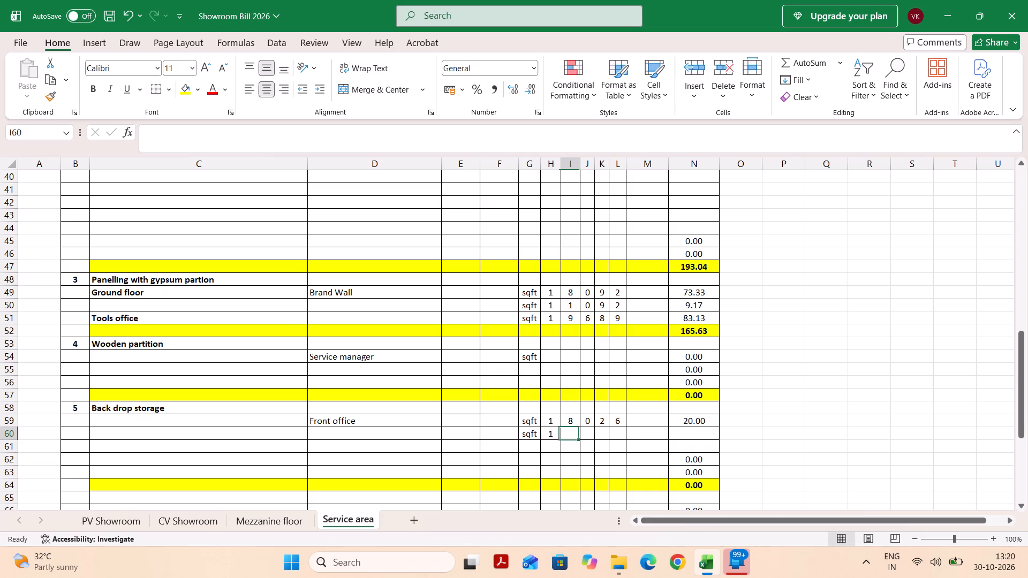
pyautogui.press('6')
pyautogui.press('Tab')
pyautogui.press('6')
pyautogui.press('Tab')
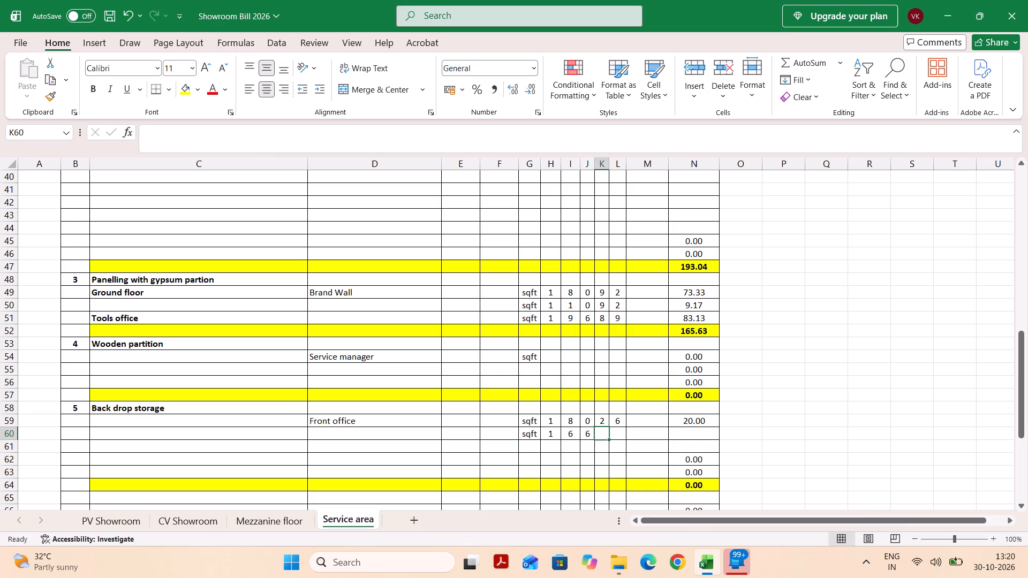
pyautogui.press('2')
pyautogui.press('Tab')
pyautogui.press('6')
pyautogui.press('Tab')
# Save the workbook and fill the area formula from N59 down into N60.
pyautogui.press('Tab')
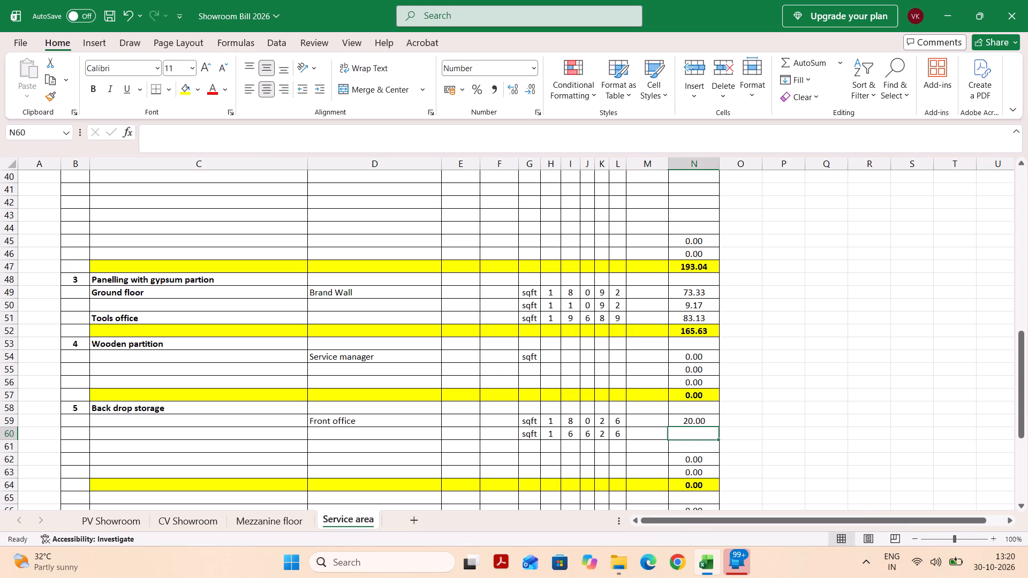
pyautogui.hotkey('ctrl', 's')
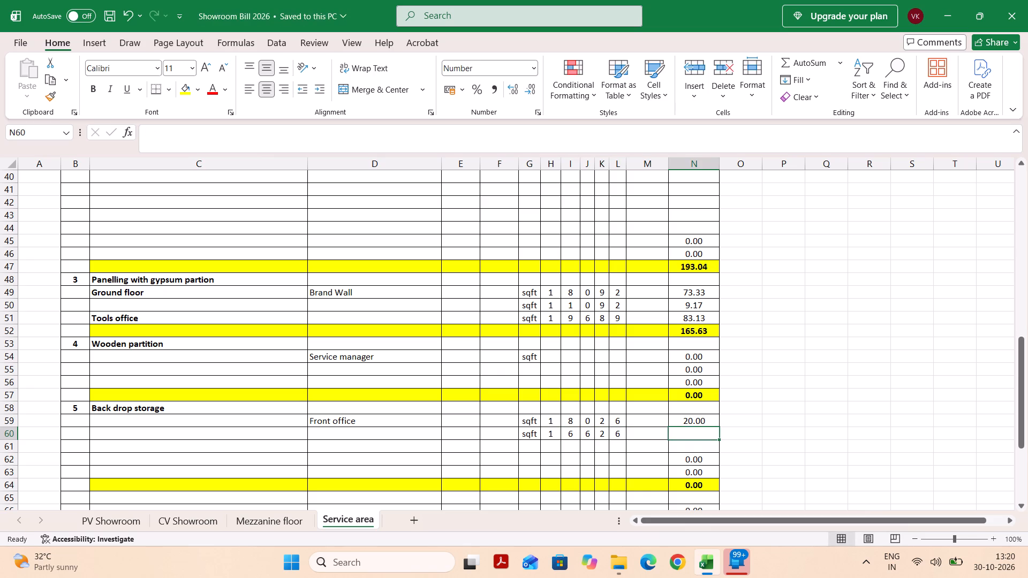
pyautogui.hotkey('ctrl', 'd')
pyautogui.press('Return')
# Fill row 61 with the unit sqft, quantity 1 and dimensions 3, 4, 2 and 6 in G61 to L61.
pyautogui.press('Tab')
pyautogui.press('Tab')
pyautogui.press('Tab')
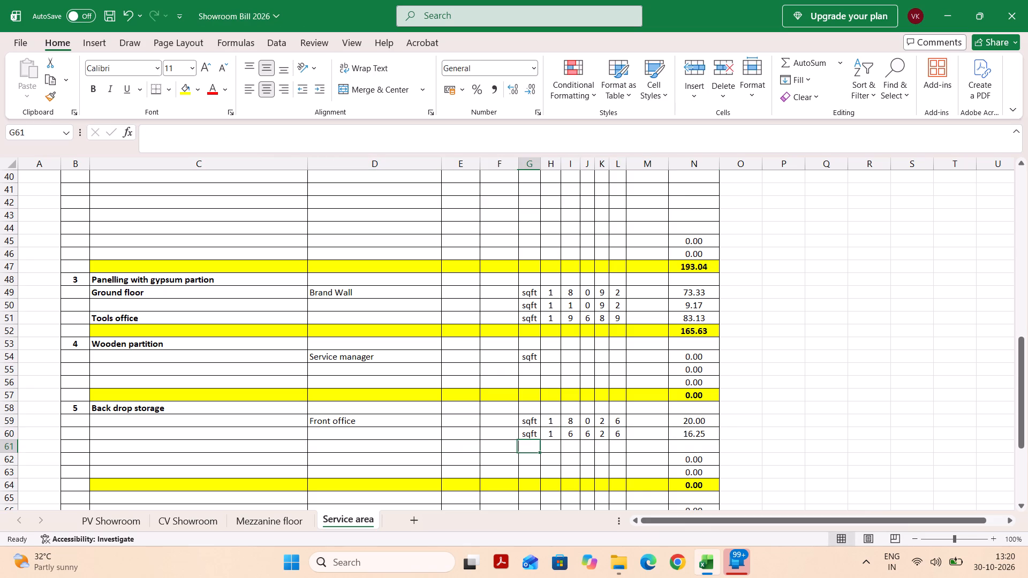
pyautogui.write('sq')
pyautogui.press('Tab')
pyautogui.press('1')
pyautogui.press('Tab')
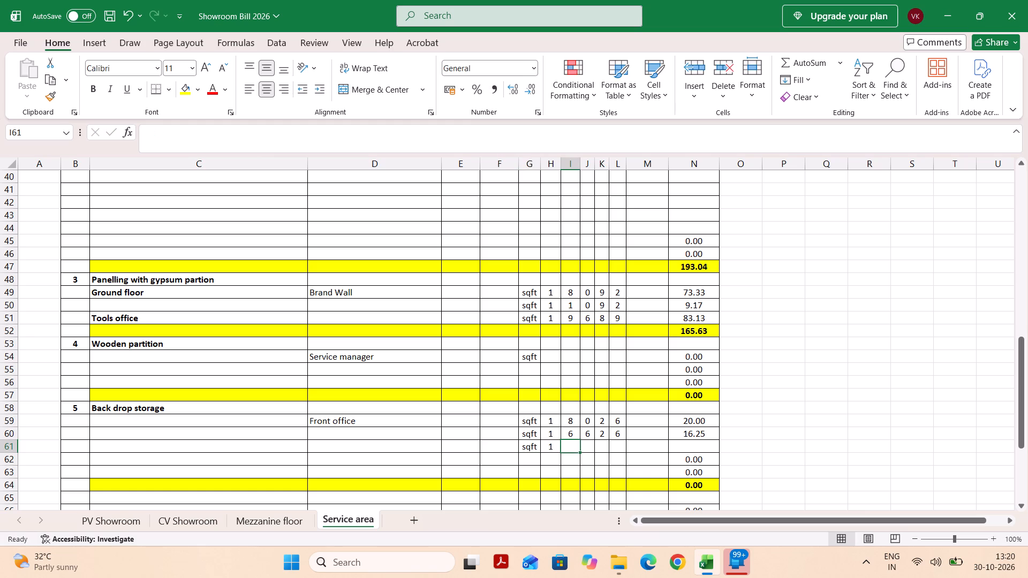
pyautogui.press('3')
pyautogui.press('Tab')
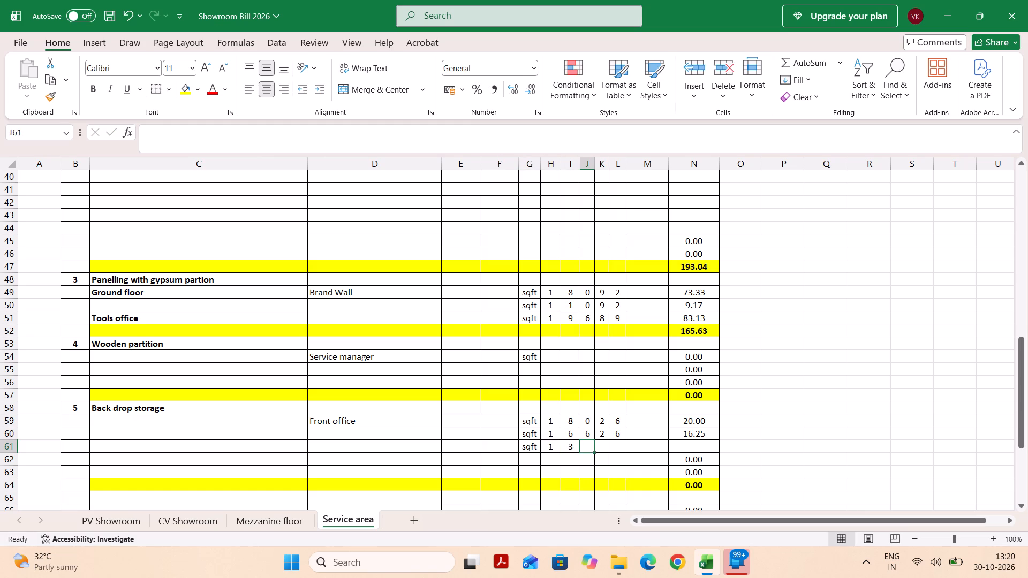
pyautogui.press('4')
pyautogui.press('Tab')
pyautogui.press('6')
pyautogui.press('Tab')
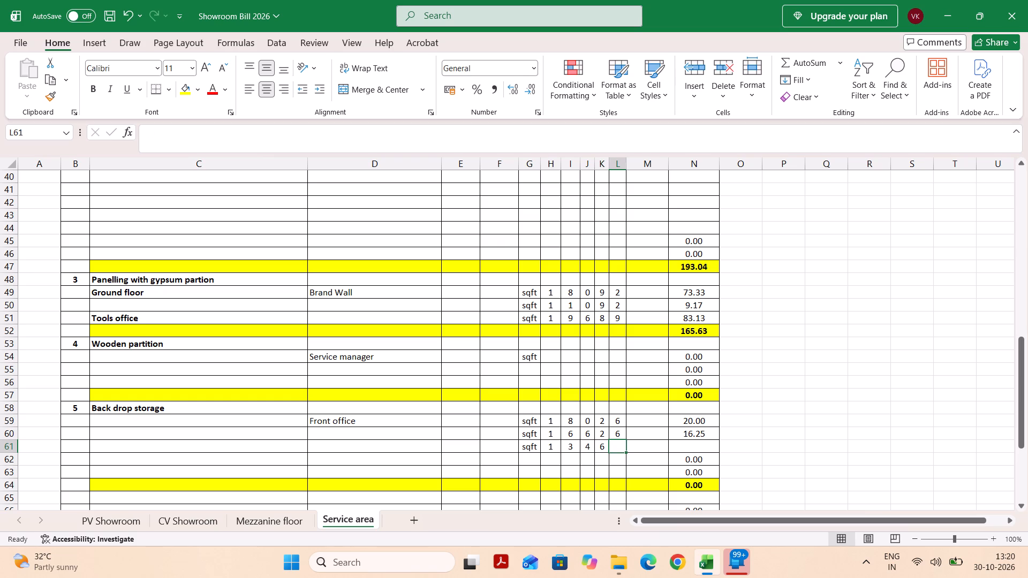
pyautogui.hotkey('shift', 'Tab')
pyautogui.press('2')
pyautogui.press('Tab')
pyautogui.press('6')
pyautogui.press('Tab')
# Fill the area formula from N60 down into N61.
pyautogui.press('Tab')
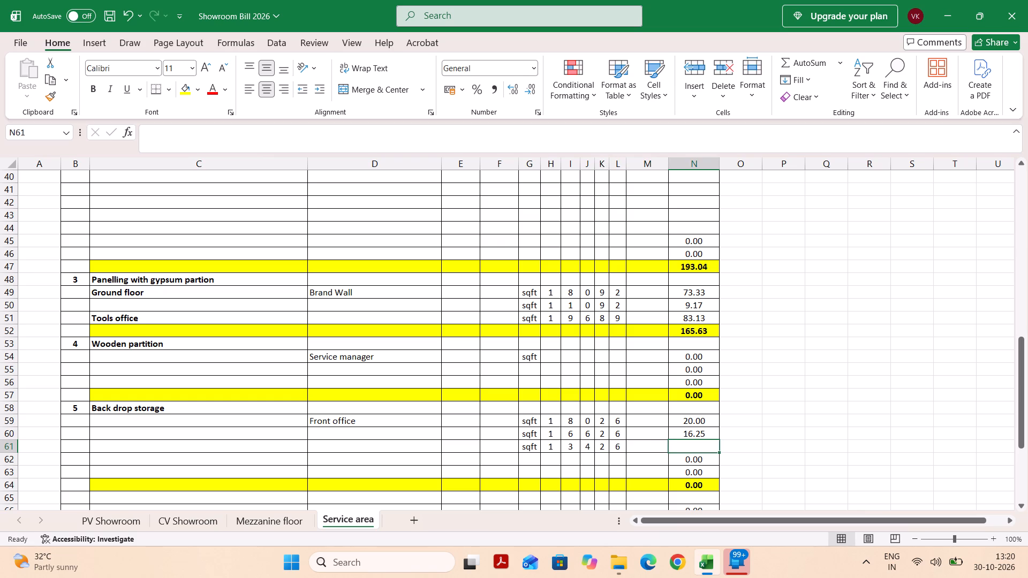
pyautogui.hotkey('ctrl', 'd')
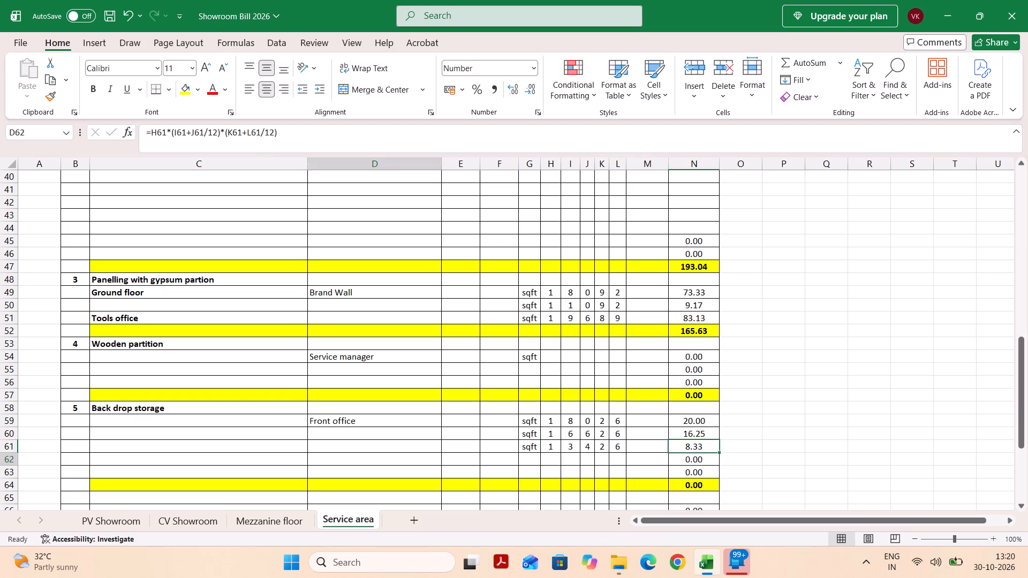
pyautogui.press('Return')
# Label row 61 "Cashier cabin" in D61.
pyautogui.press('Up')
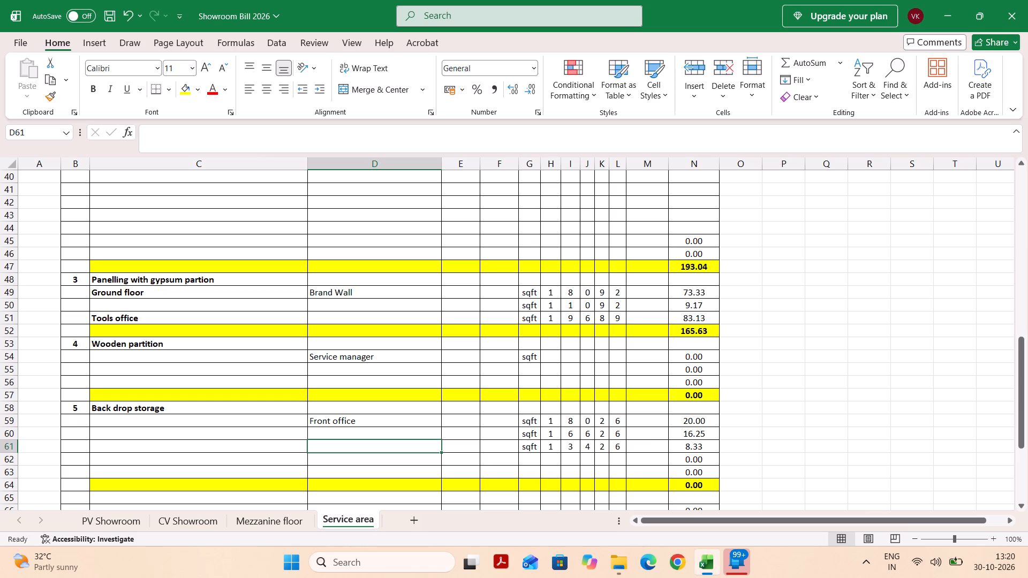
pyautogui.hotkey('shift', 'c')
pyautogui.write('ashier cabin')
pyautogui.press('Tab')
pyautogui.press('Tab')
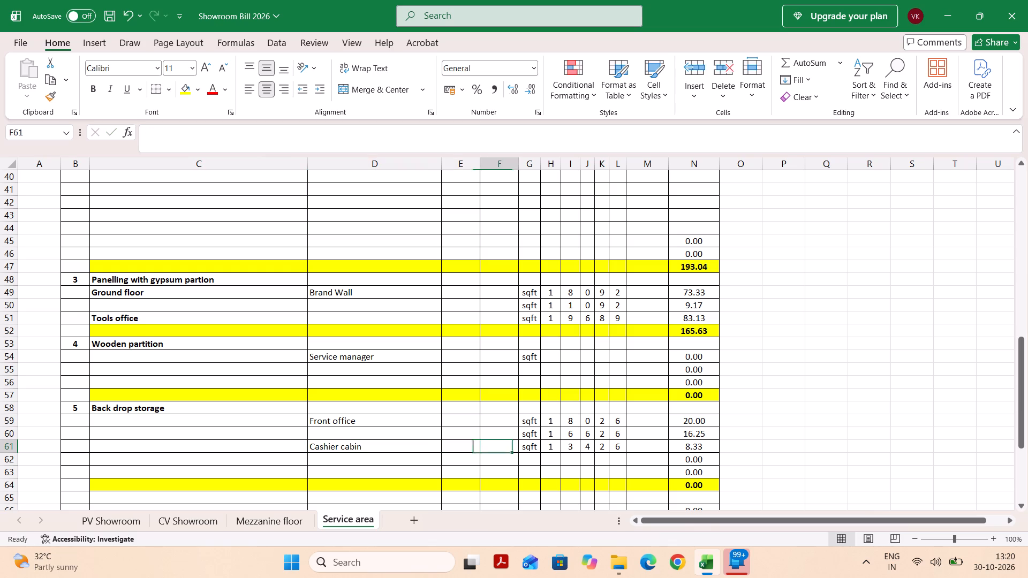
pyautogui.press('Tab')
pyautogui.press('Return')
# Fill row 62 with the unit sqft, quantity 1 and dimensions 1, 7, 1 and 8 in G62 to L62.
pyautogui.press('Tab')
pyautogui.press('Tab')
pyautogui.press('Tab')
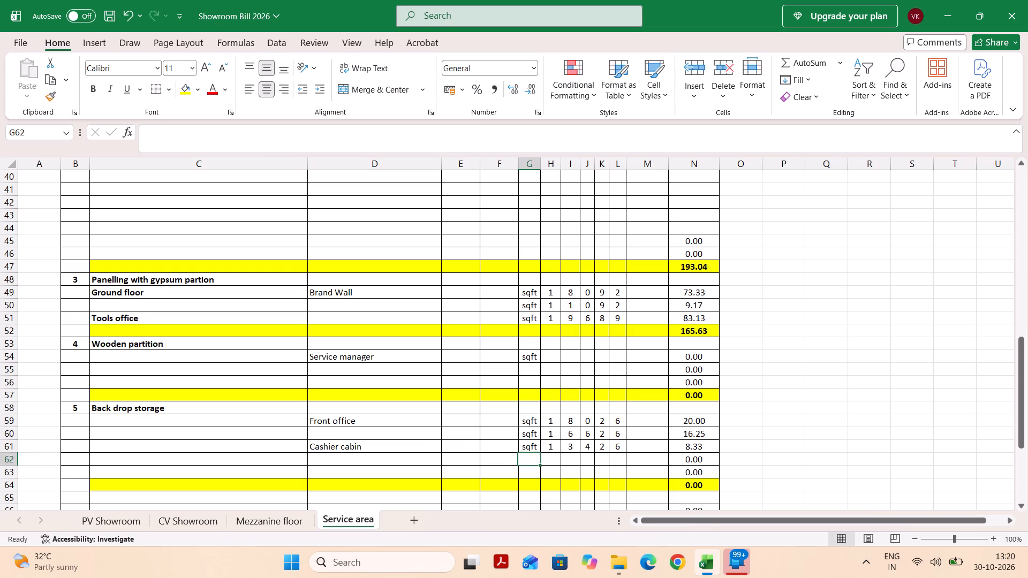
pyautogui.write('sq')
pyautogui.press('Tab')
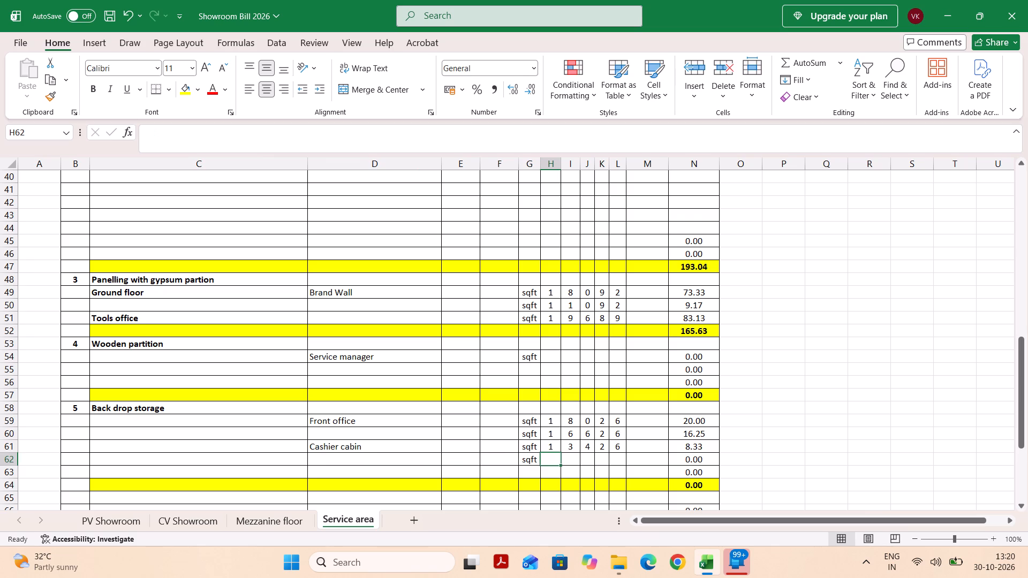
pyautogui.press('1')
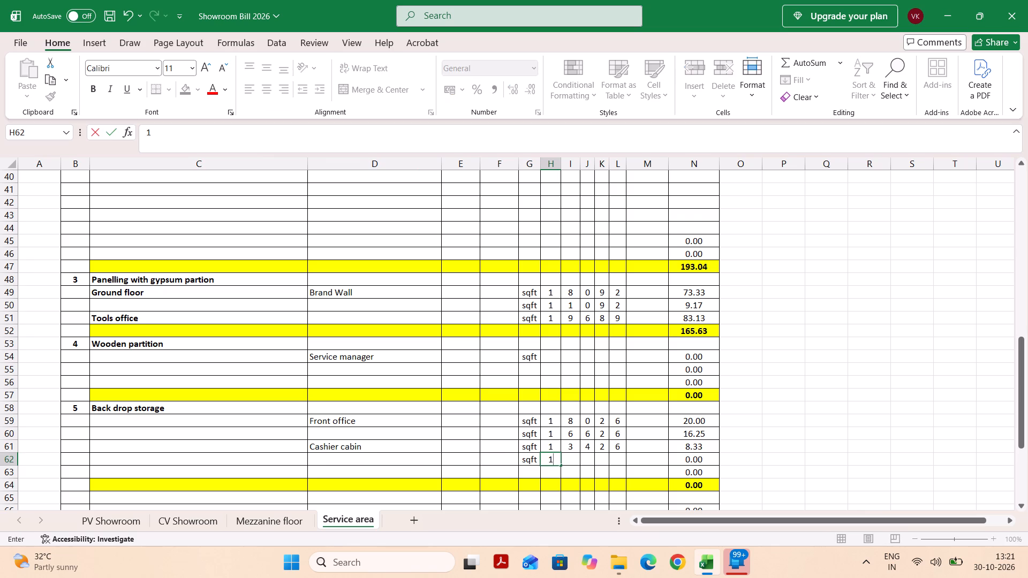
pyautogui.press('Tab')
pyautogui.press('1')
pyautogui.press('Tab')
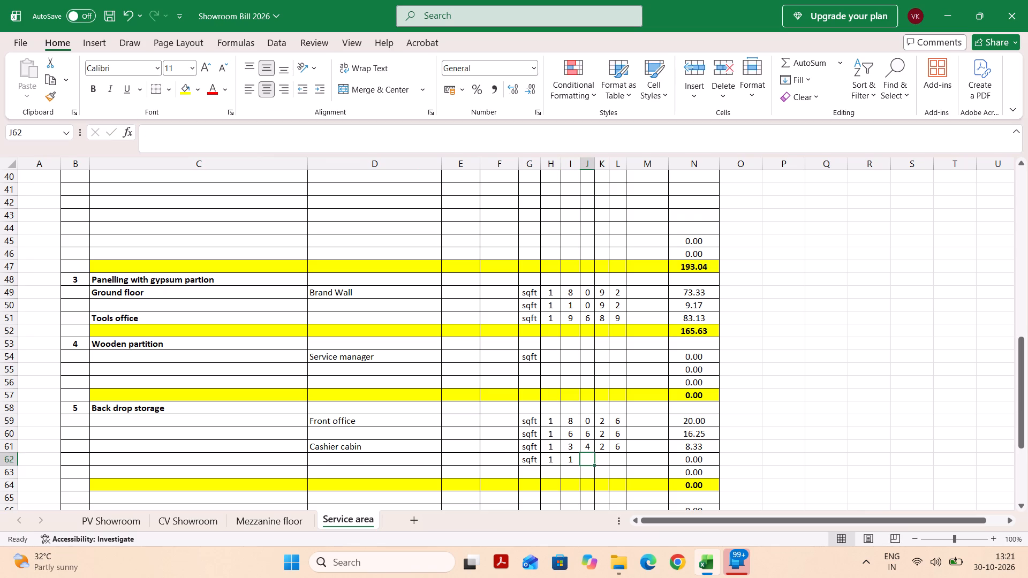
pyautogui.press('7')
pyautogui.press('Tab')
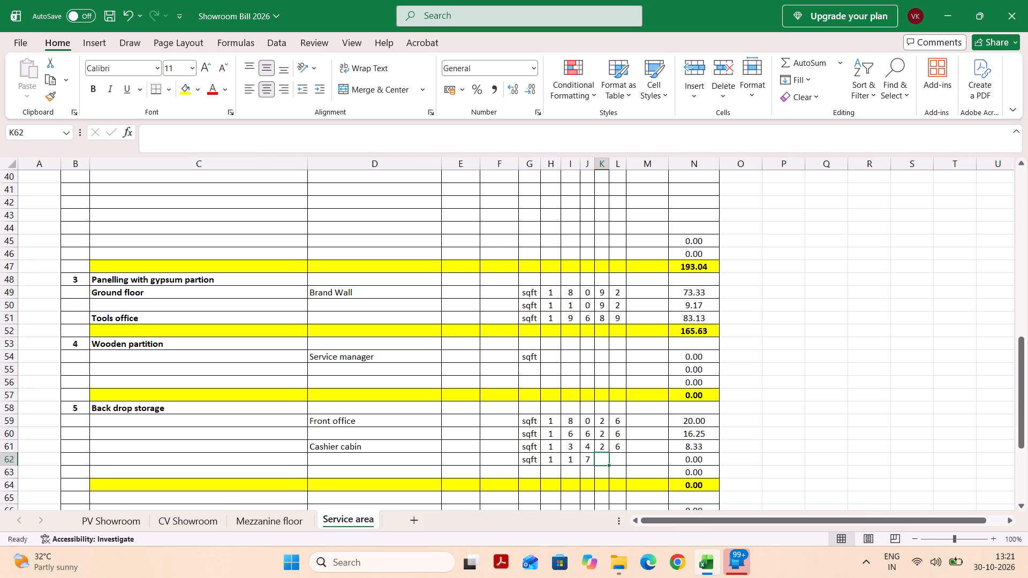
pyautogui.press('1')
pyautogui.press('Tab')
pyautogui.press('8')
pyautogui.press('Tab')
pyautogui.press('Return')
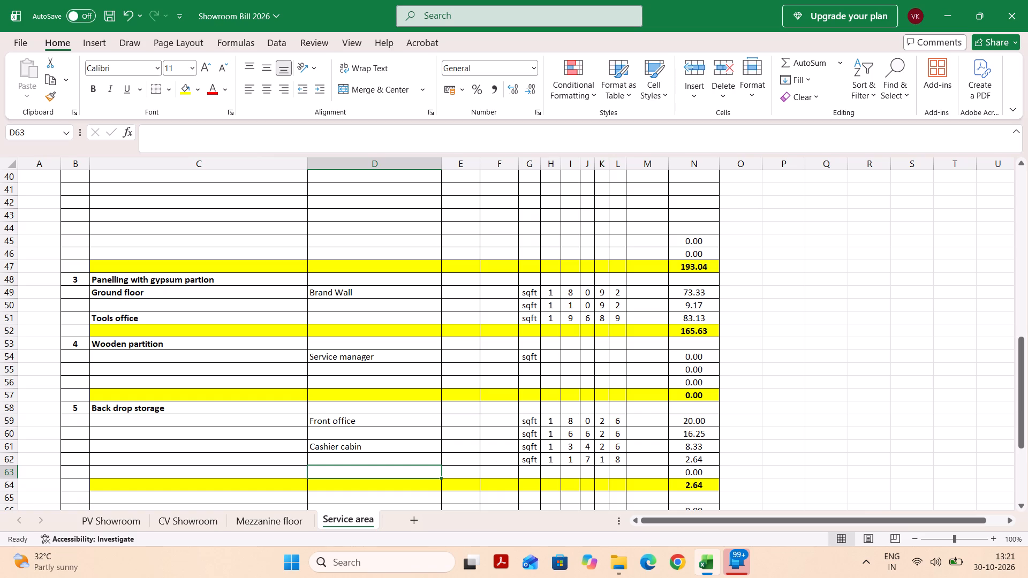
# Enter "Service manager" in D63 under Back drop storage, with the unit sqft in G63.
pyautogui.write('Se')
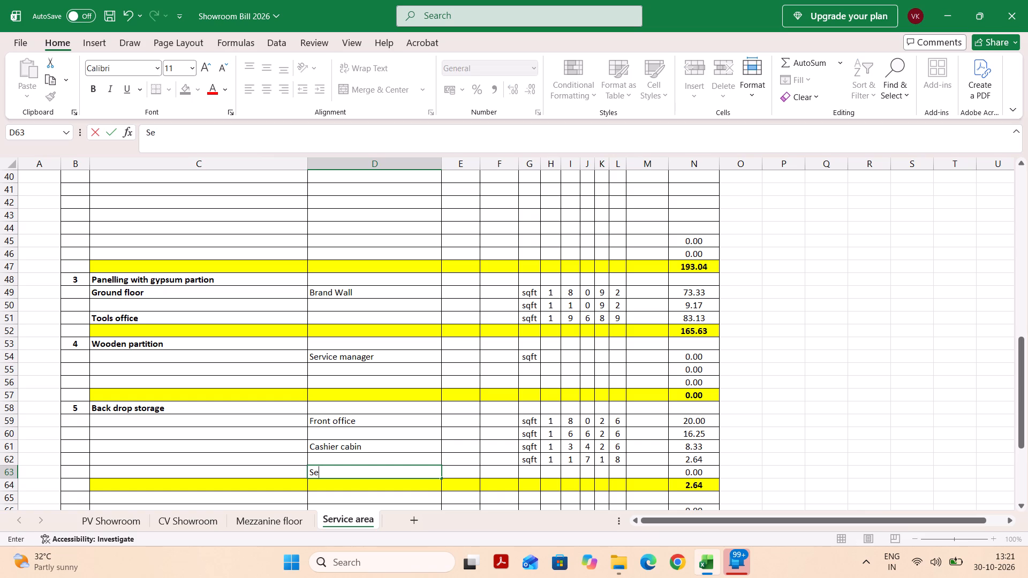
pyautogui.press('BackSpace')
pyautogui.write('ervice mang')
pyautogui.press('BackSpace')
pyautogui.write('ager')
pyautogui.press('Tab')
pyautogui.press('Tab')
pyautogui.press('Tab')
pyautogui.write('sq')
pyautogui.press('Tab')
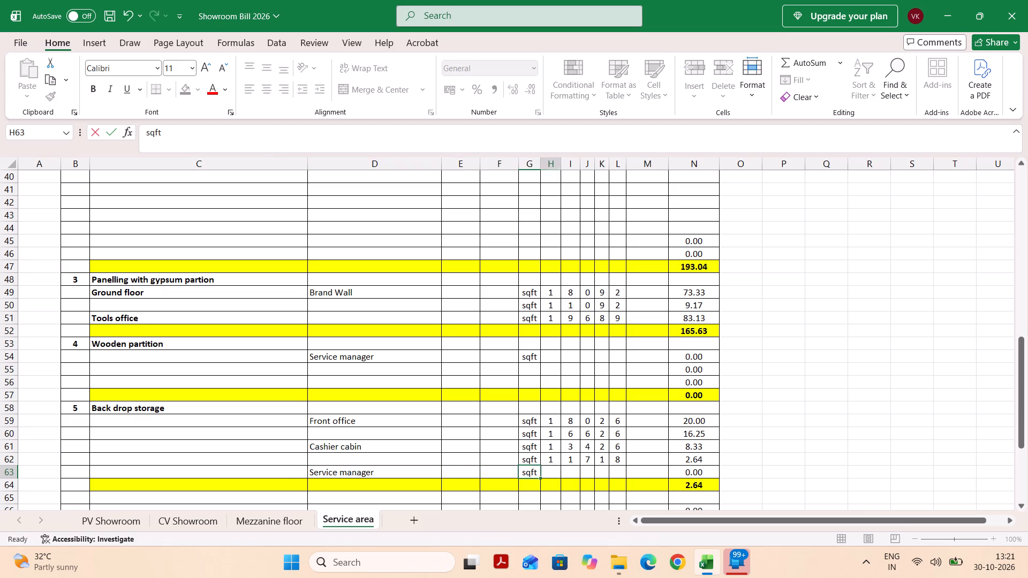
# Fill the Service manager row 63 with quantity 1 and dimensions 6, 7, 2 and 6 in H63 to L63.
pyautogui.press('1')
pyautogui.press('Tab')
pyautogui.press('1')
pyautogui.press('Tab')
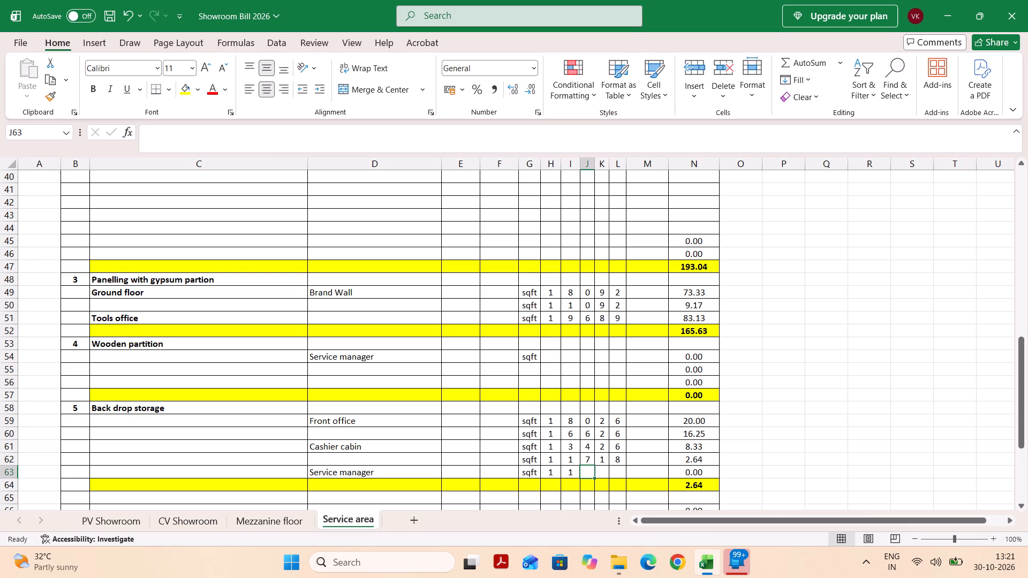
pyautogui.hotkey('shift', 'Tab')
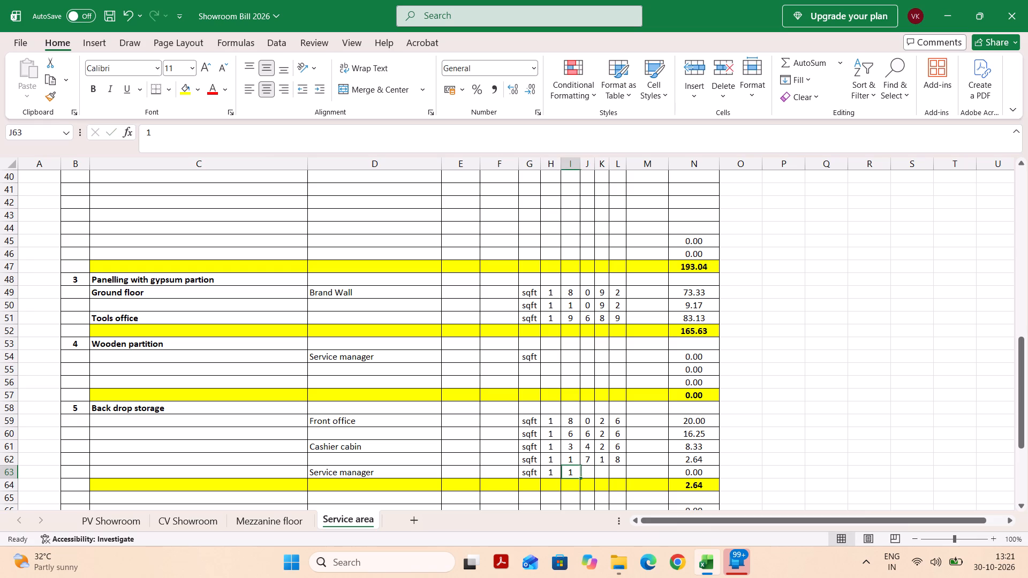
pyautogui.press('6')
pyautogui.press('Tab')
pyautogui.press('6')
pyautogui.press('Tab')
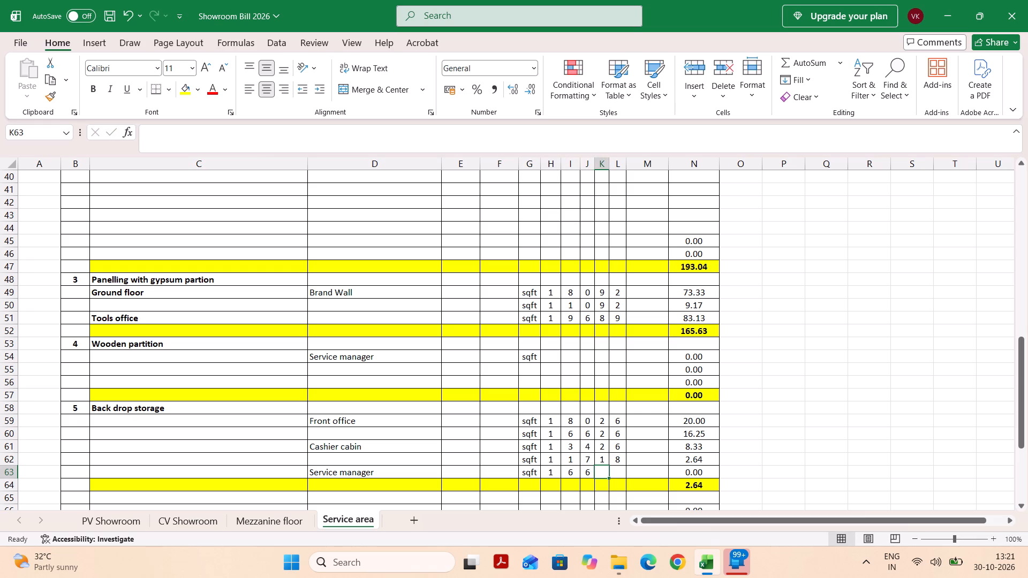
pyautogui.hotkey('shift', 'Tab')
pyautogui.press('7')
pyautogui.press('Tab')
pyautogui.press('2')
pyautogui.press('Tab')
pyautogui.press('6')
pyautogui.press('Tab')
pyautogui.press('Return')
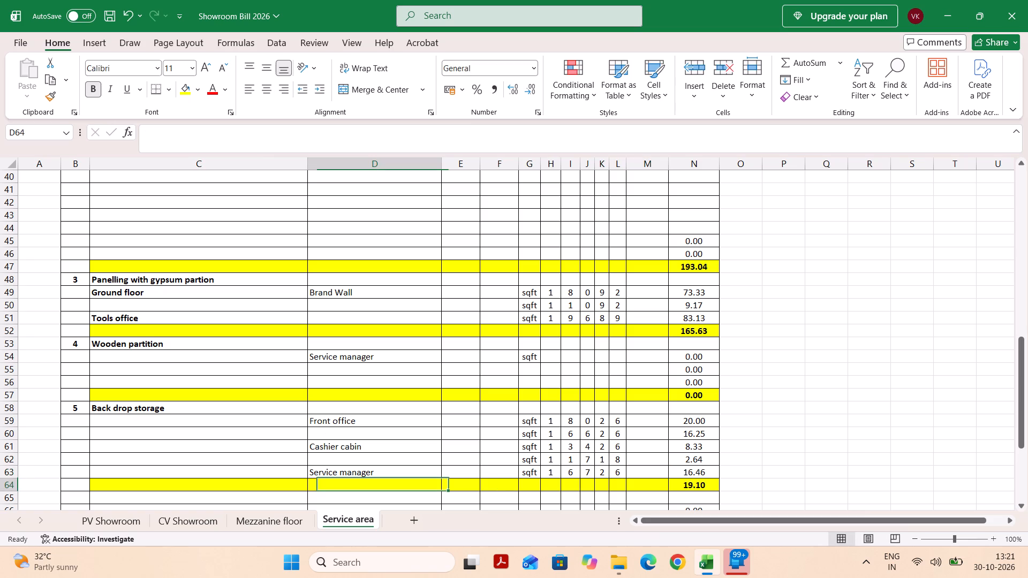
# Insert two blank rows at row 64, between the Service manager row and the yellow Back drop storage total row.
pyautogui.hotkey('shift', 'space')
pyautogui.hotkey('ctrl', '+')
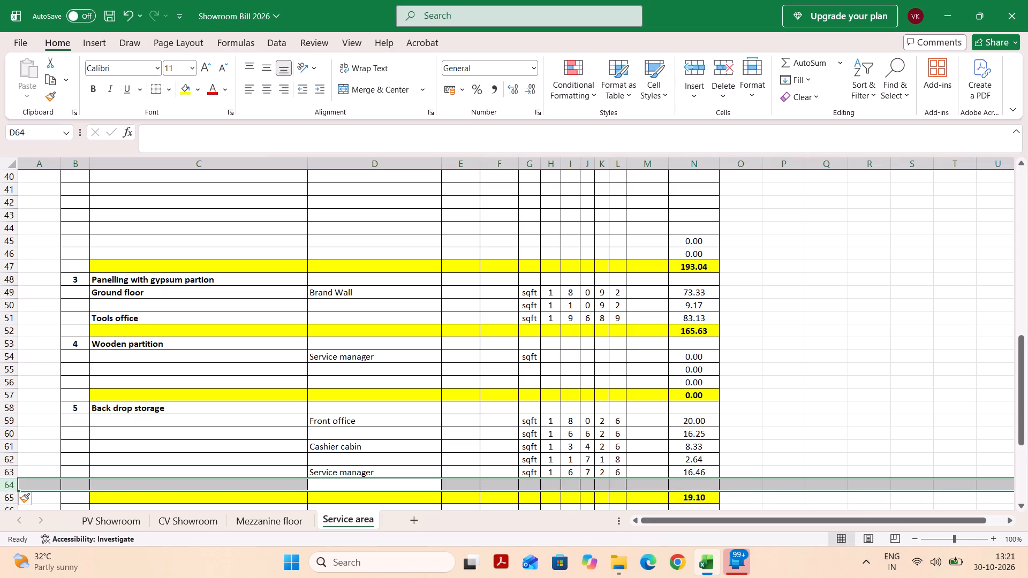
pyautogui.hotkey('ctrl', '+')
pyautogui.hotkey('ctrl', '+')
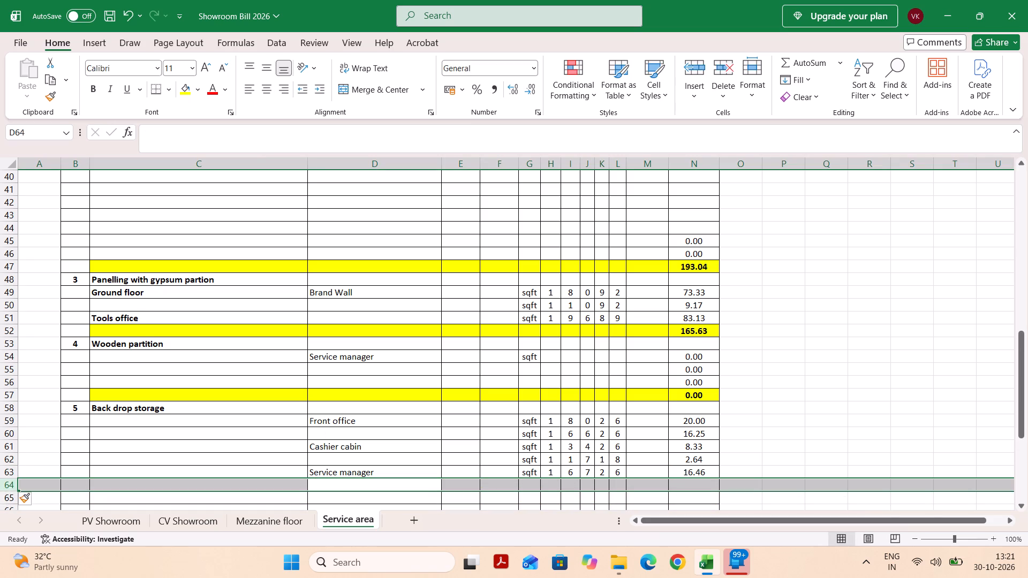
pyautogui.scroll(-1, 370, 501)
pyautogui.hotkey('ctrl', '-')
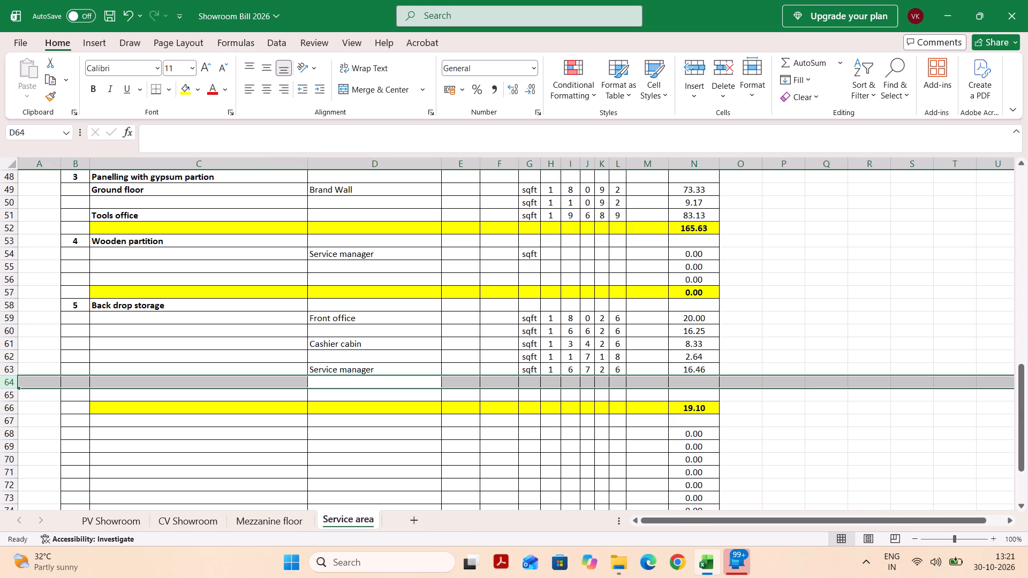
# Label row 64 "GM Cabin" in D64 under Back drop storage.
pyautogui.click(266, 389)
pyautogui.click(270, 382)
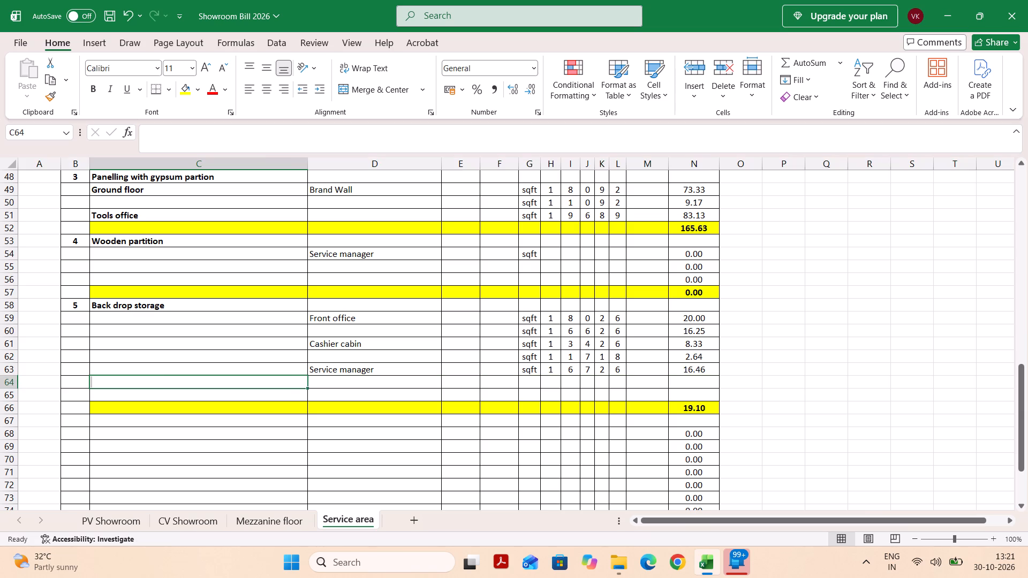
pyautogui.click(330, 379)
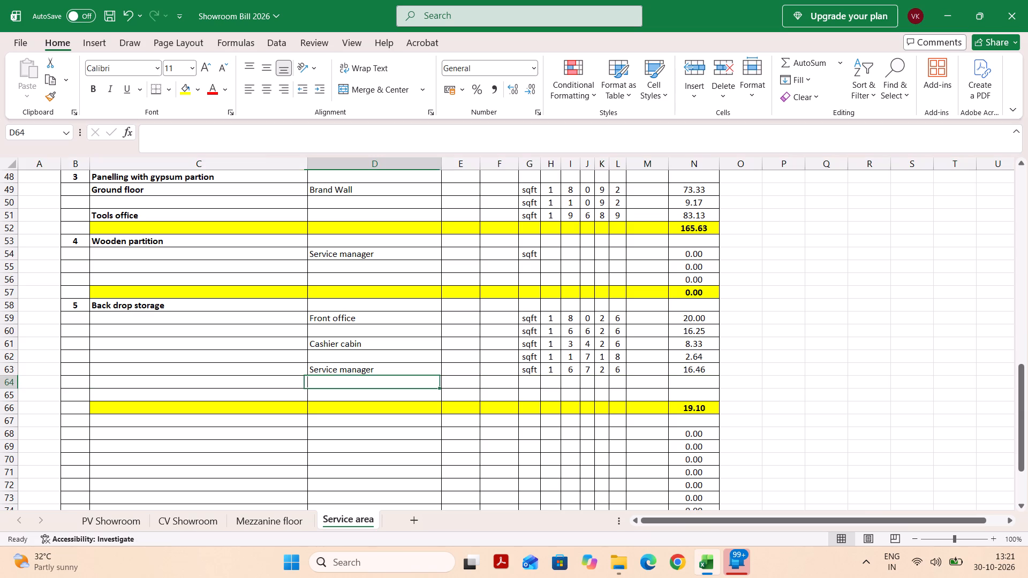
pyautogui.hotkey('shift', 'g')
pyautogui.write('M')
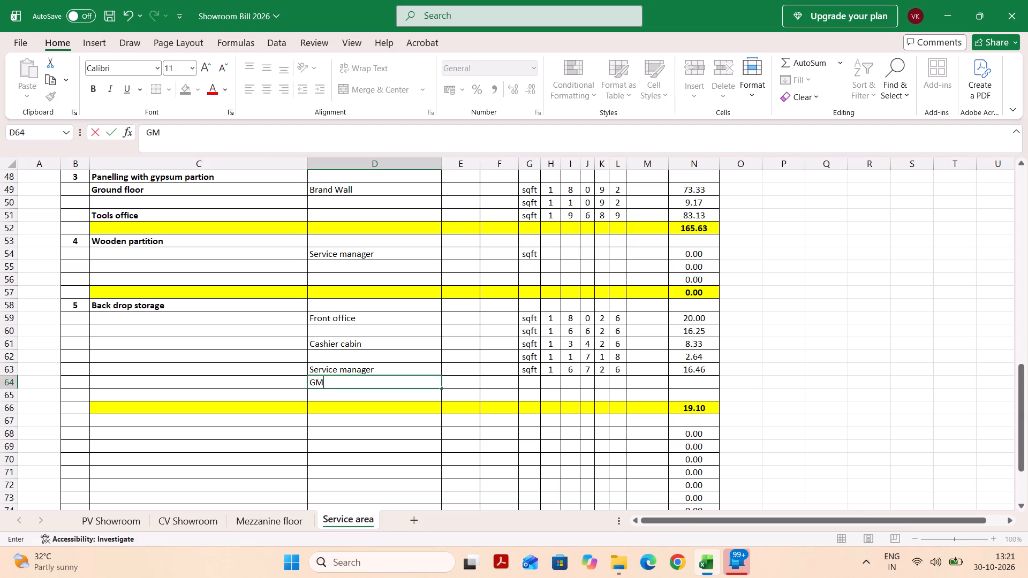
pyautogui.press('space')
pyautogui.write('Ca')
pyautogui.press('n')
pyautogui.press('BackSpace')
pyautogui.write('bin')
pyautogui.press('Tab')
# Enter the unit sqft in G64 and quantity 1 in H64 for the GM Cabin row.
pyautogui.press('Tab')
pyautogui.press('Tab')
pyautogui.write('sq')
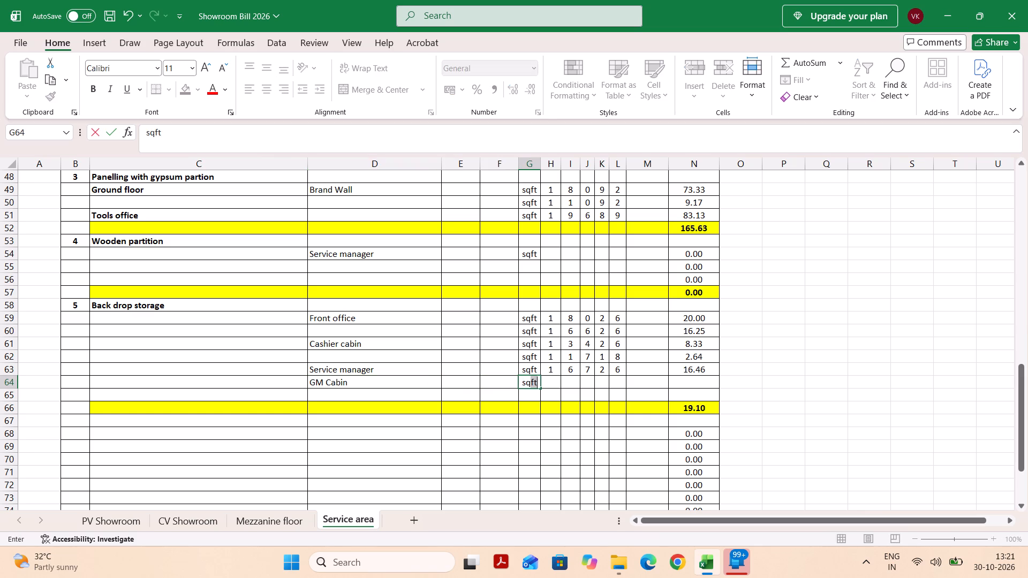
pyautogui.press('Tab')
pyautogui.press('1')
pyautogui.press('Tab')
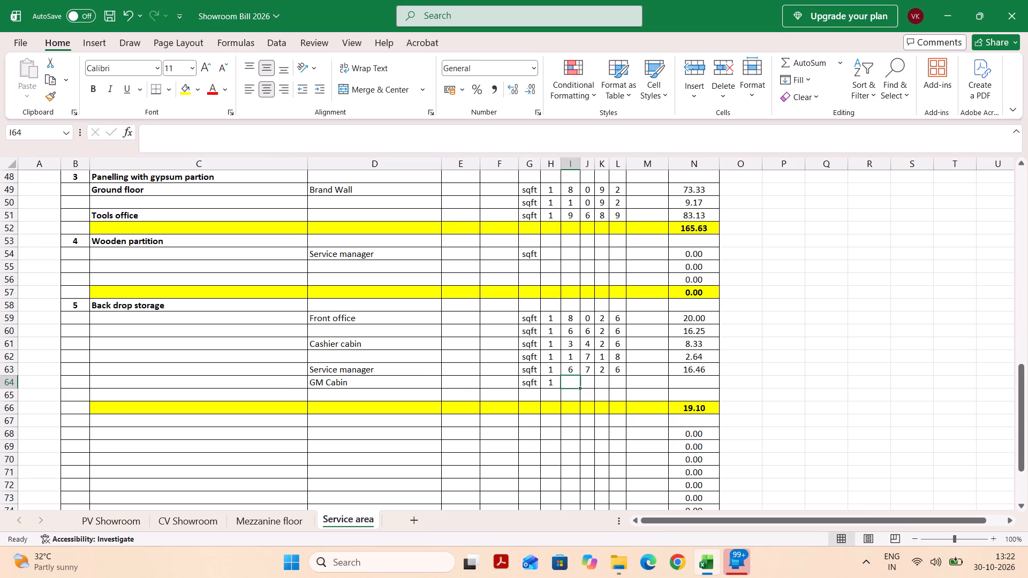
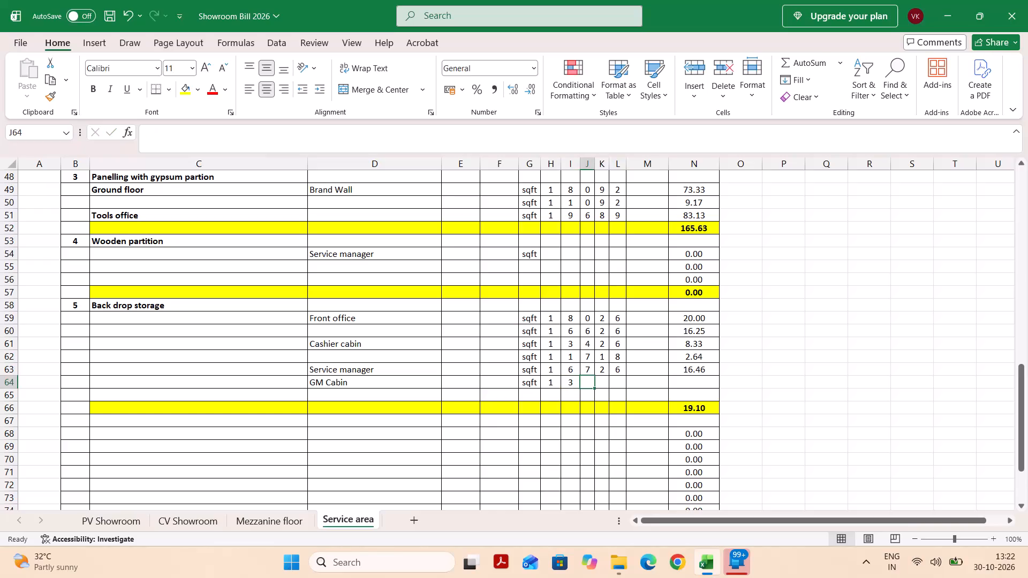
# Complete the GM Cabin row 64 with the remaining dimensions 1, 2 and 10 in J64 to L64.
pyautogui.press('1')
pyautogui.press('Tab')
pyautogui.press('2')
pyautogui.press('Tab')
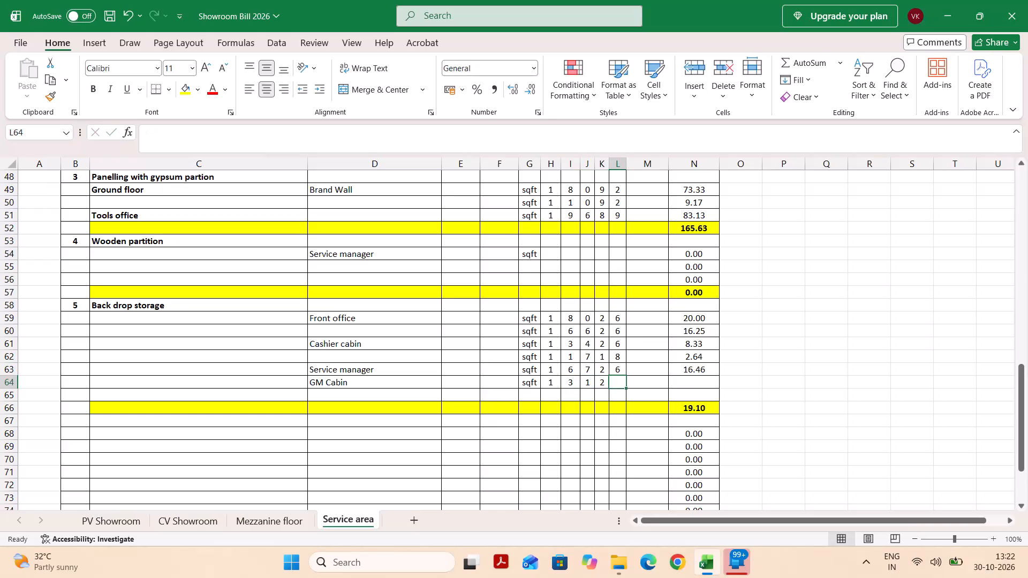
pyautogui.write('10')
pyautogui.press('Tab')
pyautogui.press('Return')
# Enter the unit sqft in G65 and quantity 2 in H65 for the second GM Cabin line.
pyautogui.press('Tab')
pyautogui.press('Tab')
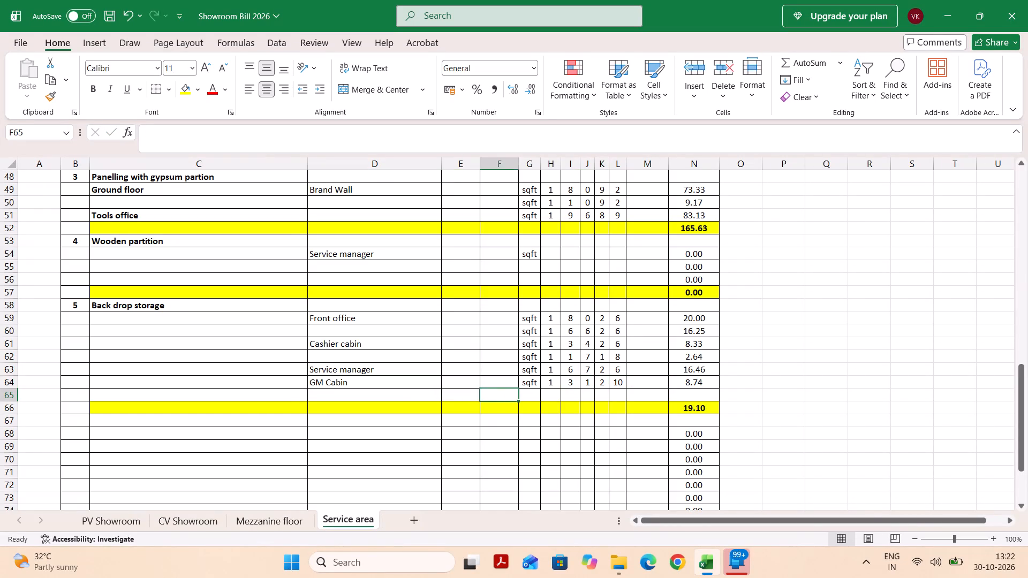
pyautogui.press('Tab')
pyautogui.write('sq')
pyautogui.press('Tab')
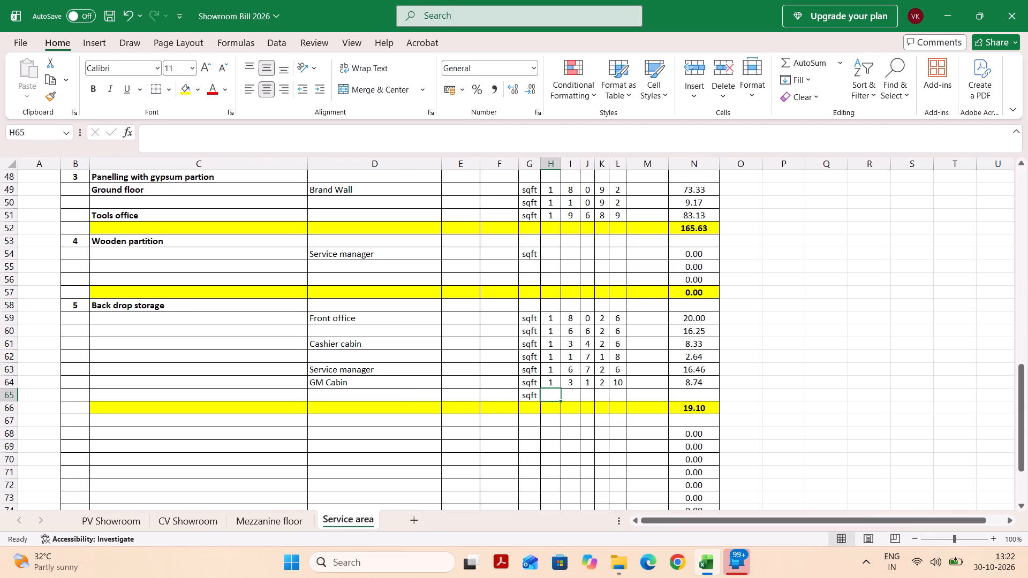
pyautogui.press('2')
pyautogui.press('Tab')
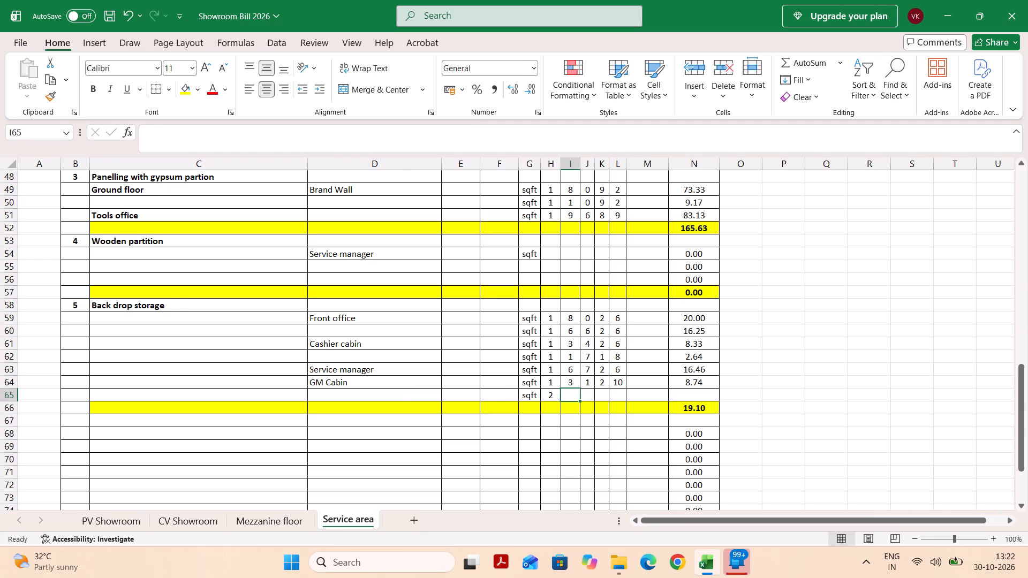
# Fill the second GM Cabin line's dimensions with 2, 0, 2 and 10 in I65 to L65.
pyautogui.press('1')
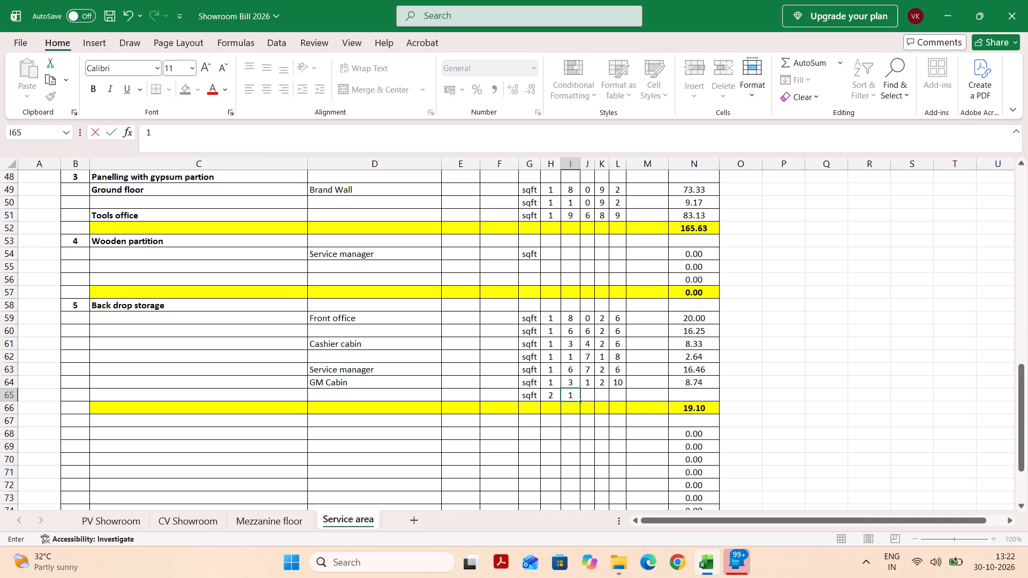
pyautogui.press('BackSpace')
pyautogui.press('2')
pyautogui.press('Tab')
pyautogui.press('0')
pyautogui.press('Tab')
pyautogui.press('1')
pyautogui.press('Tab')
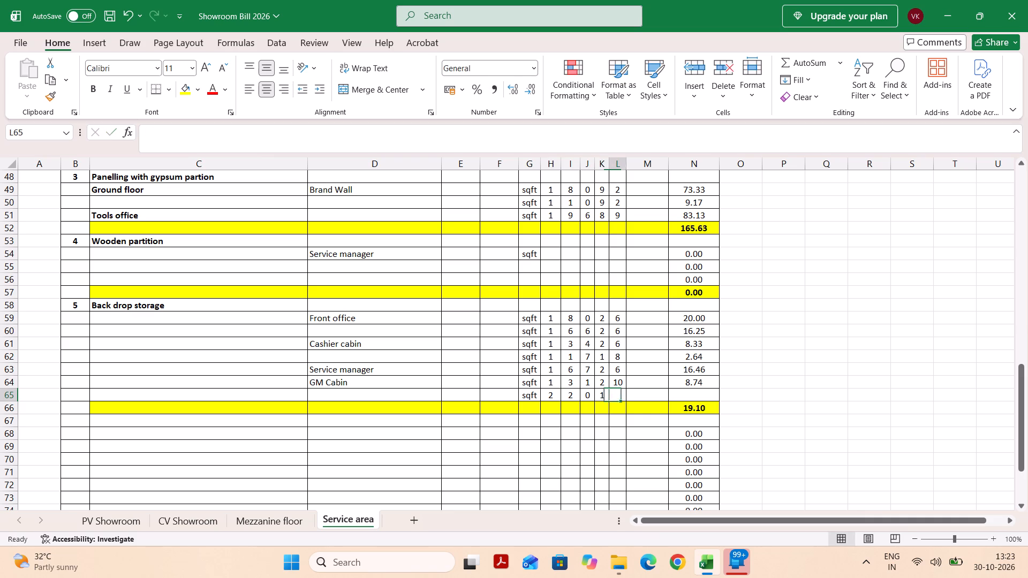
pyautogui.hotkey('shift', 'Tab')
pyautogui.press('2')
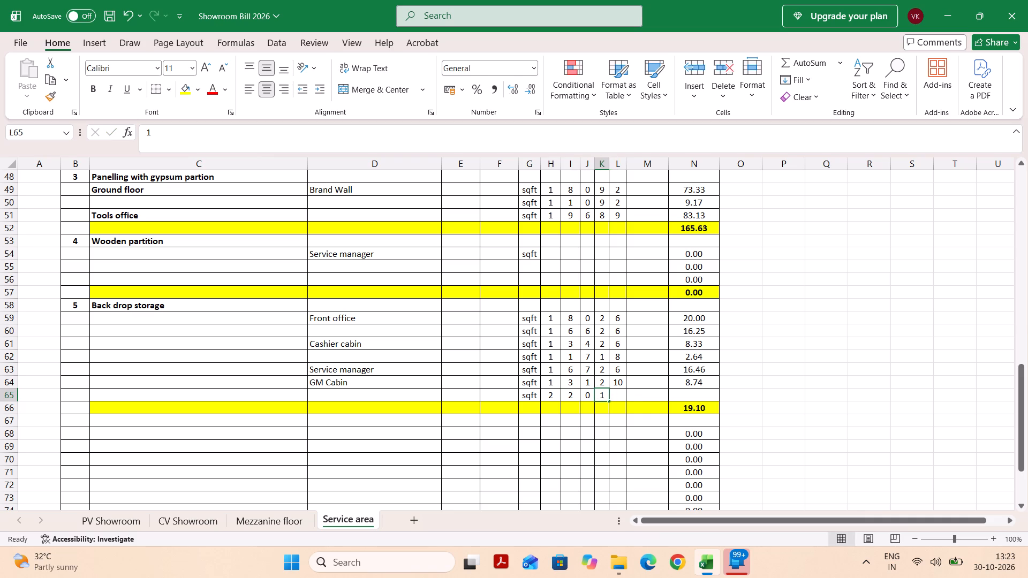
pyautogui.press('Tab')
pyautogui.write('10')
pyautogui.press('Tab')
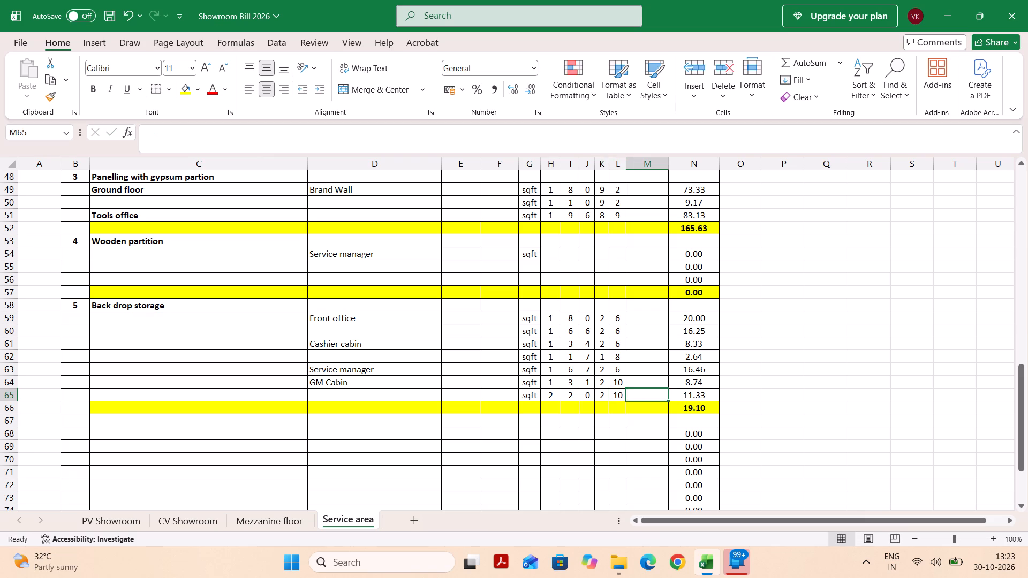
# Extend the Back drop storage total formula in N66 to cover all its rows, =SUM(N59:N65).
pyautogui.click(690, 402)
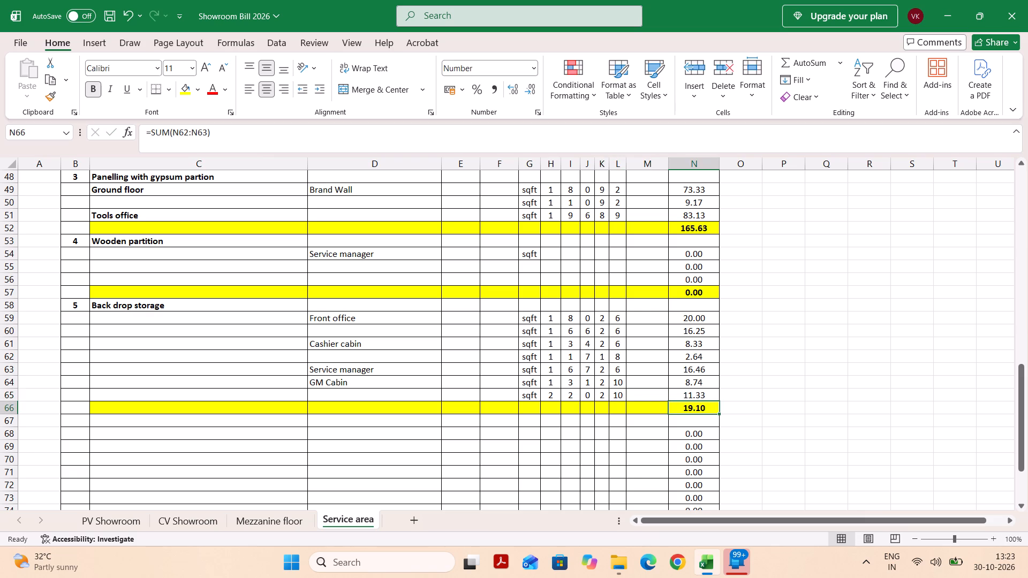
pyautogui.click(581, 132)
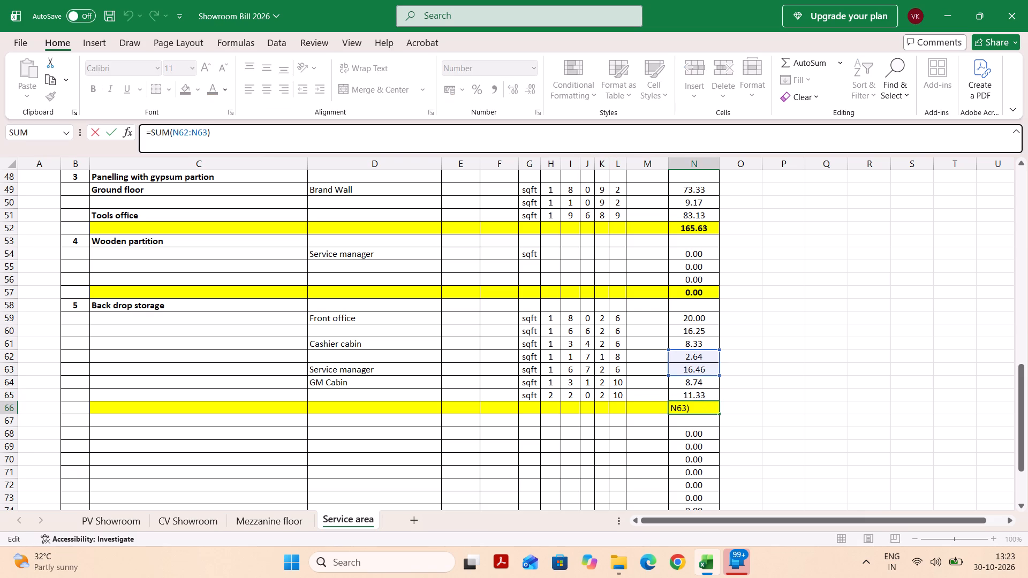
pyautogui.moveTo(719, 348); pyautogui.dragTo(719, 333)
pyautogui.moveTo(719, 333); pyautogui.dragTo(720, 317)
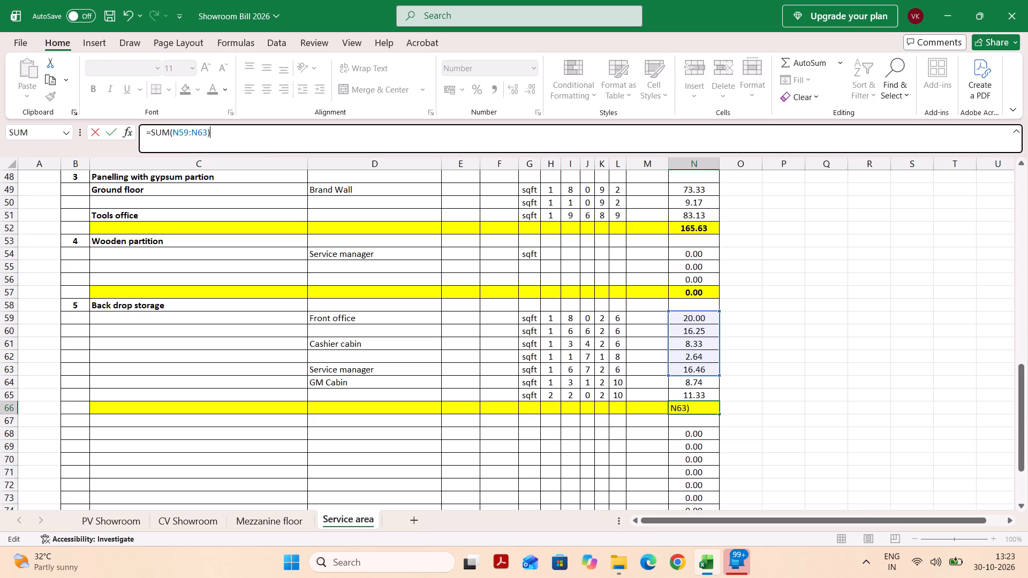
pyautogui.moveTo(720, 376); pyautogui.dragTo(717, 401)
pyautogui.press('Return')
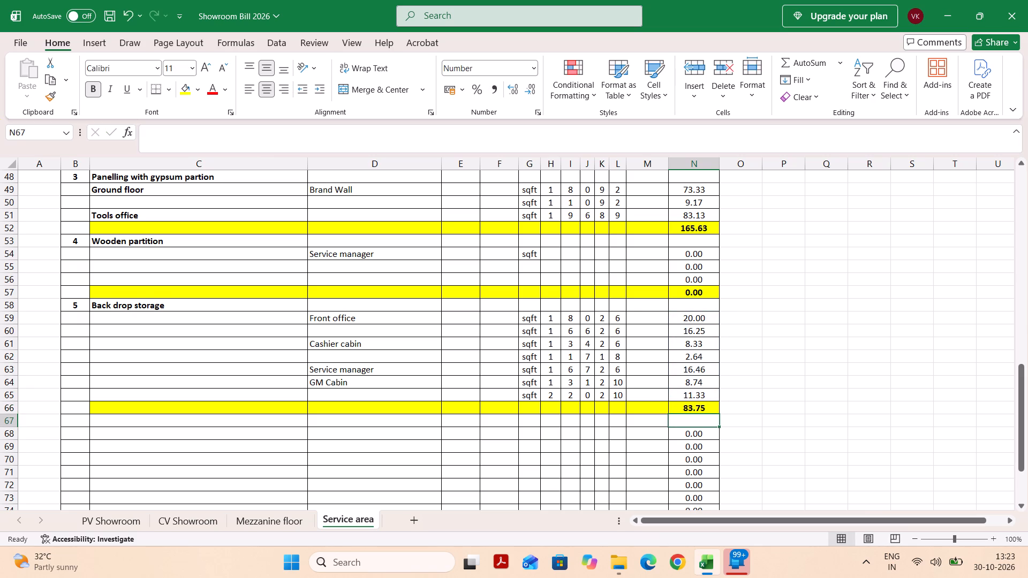
# Check the range summed by the Laminate pasting total in N47 and review the rows and totals of the other sections.
pyautogui.scroll(1, 684, 406)
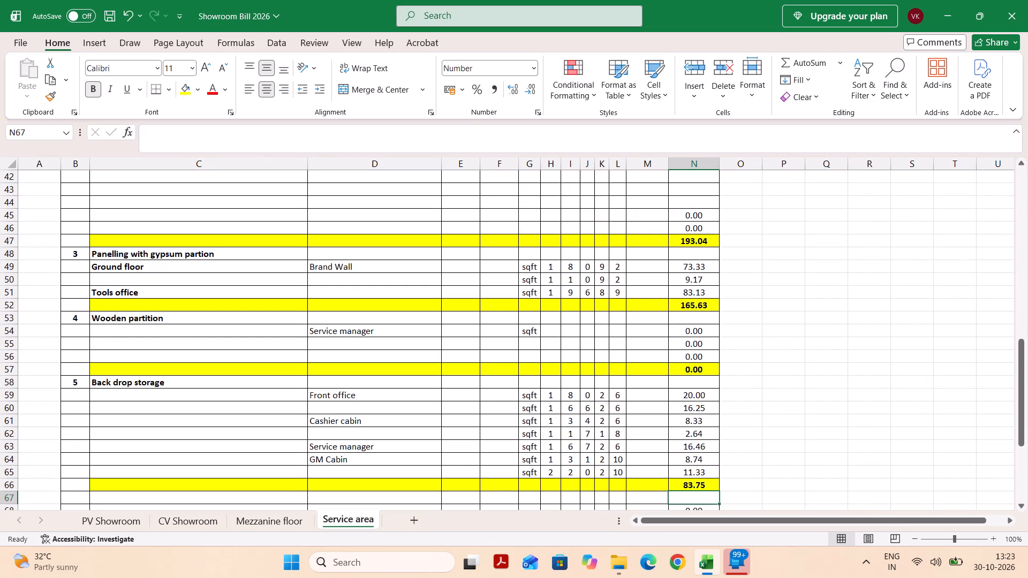
pyautogui.scroll(2, 705, 276)
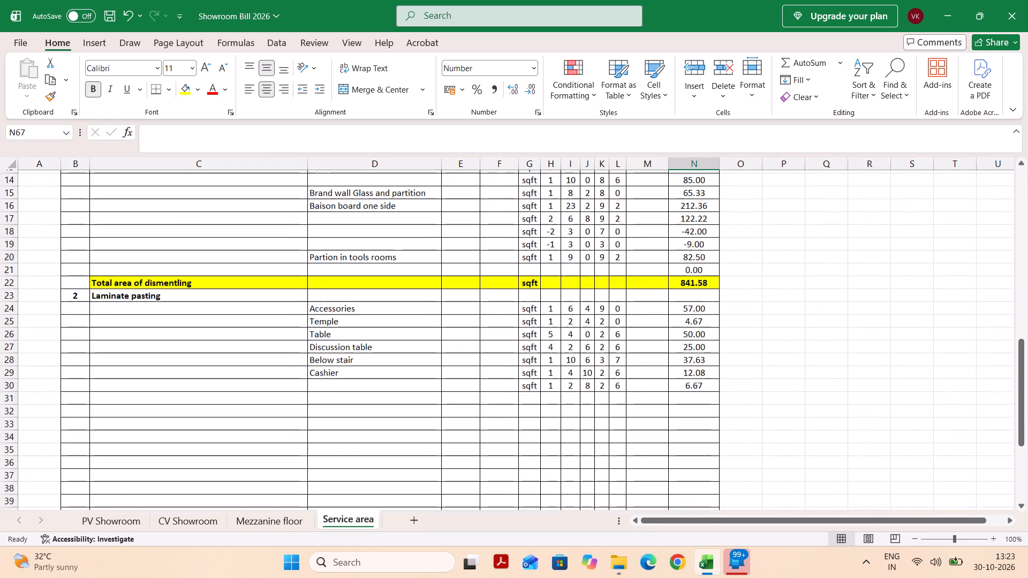
pyautogui.click(694, 459)
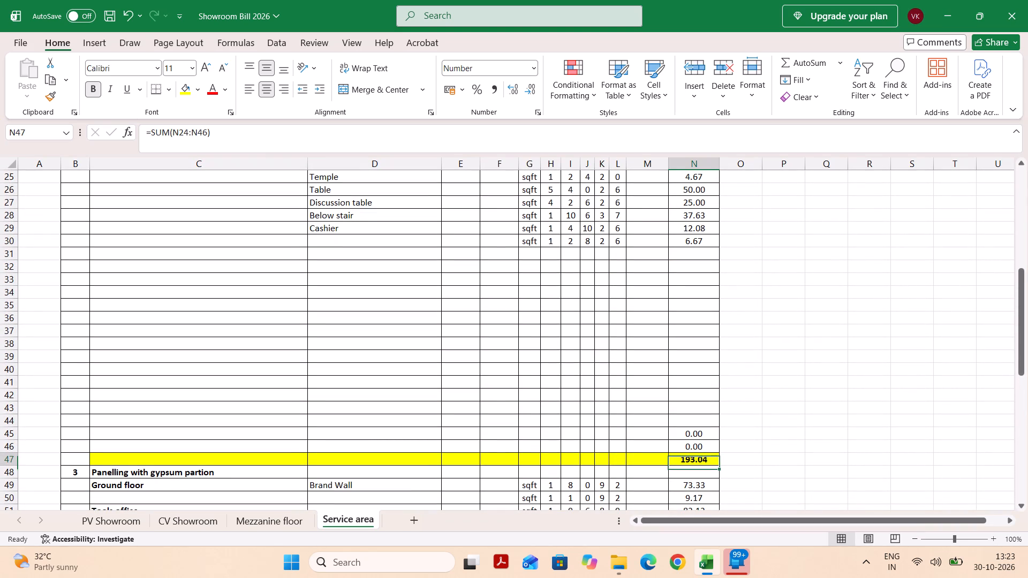
pyautogui.click(642, 122)
pyautogui.click(608, 138)
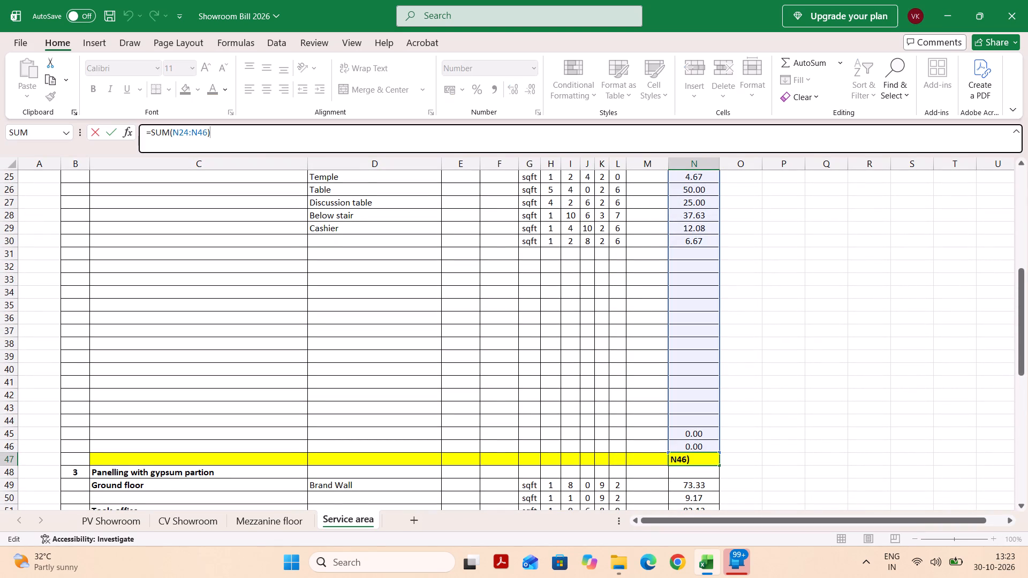
pyautogui.scroll(3, 683, 289)
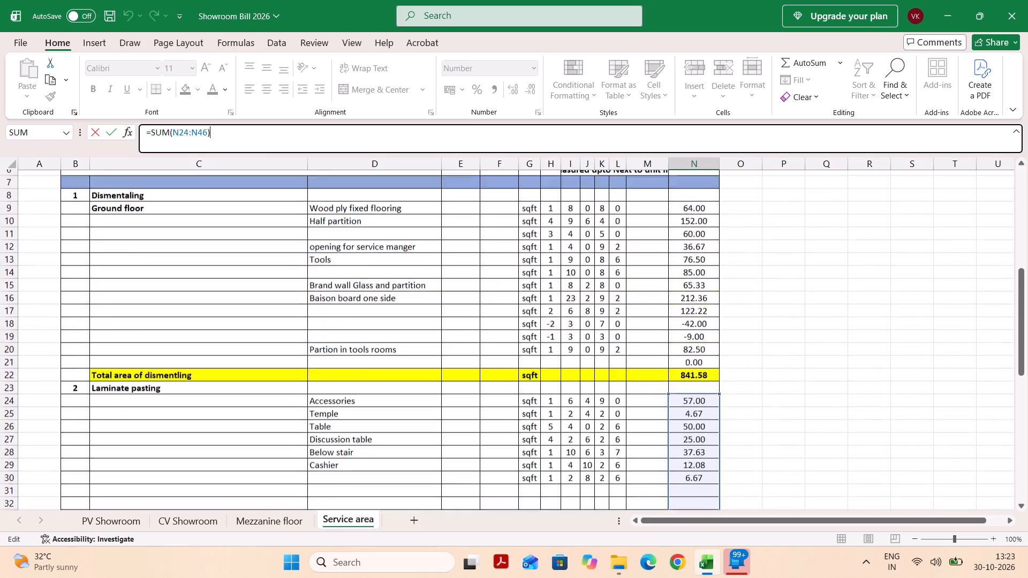
pyautogui.scroll(-2, 683, 289)
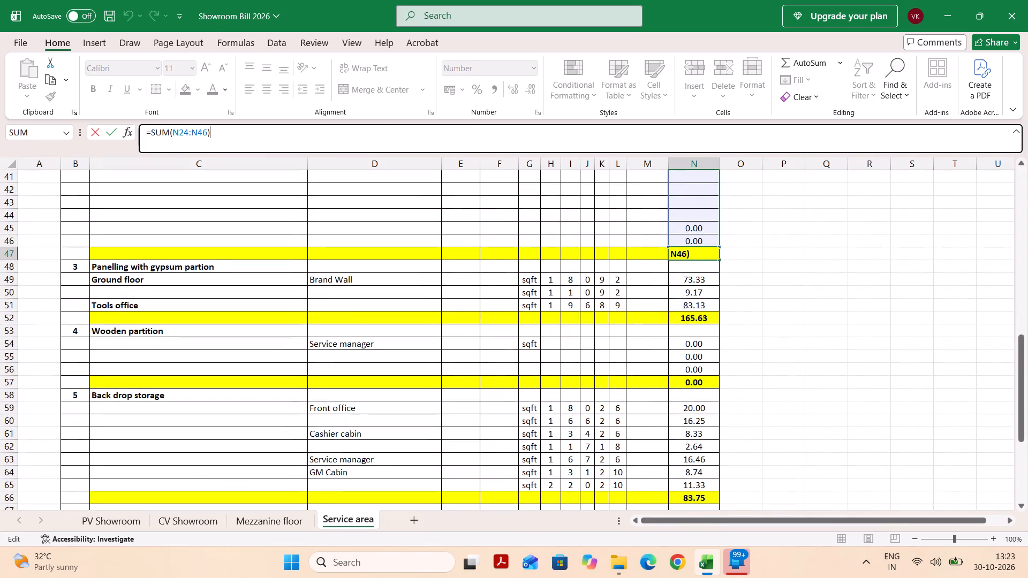
pyautogui.click(684, 351)
pyautogui.scroll(1, 684, 351)
pyautogui.scroll(-1, 684, 351)
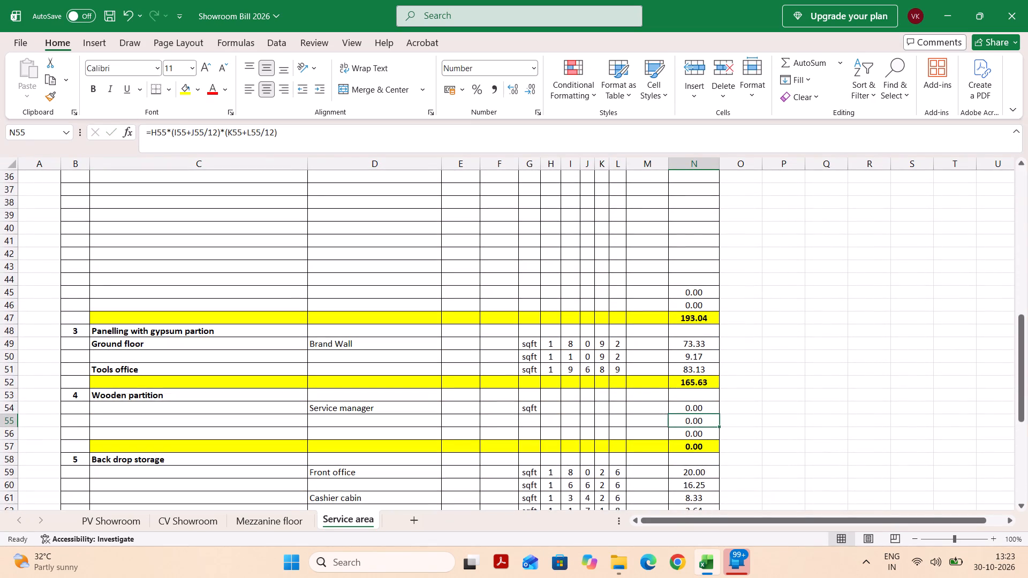
pyautogui.scroll(-1, 684, 351)
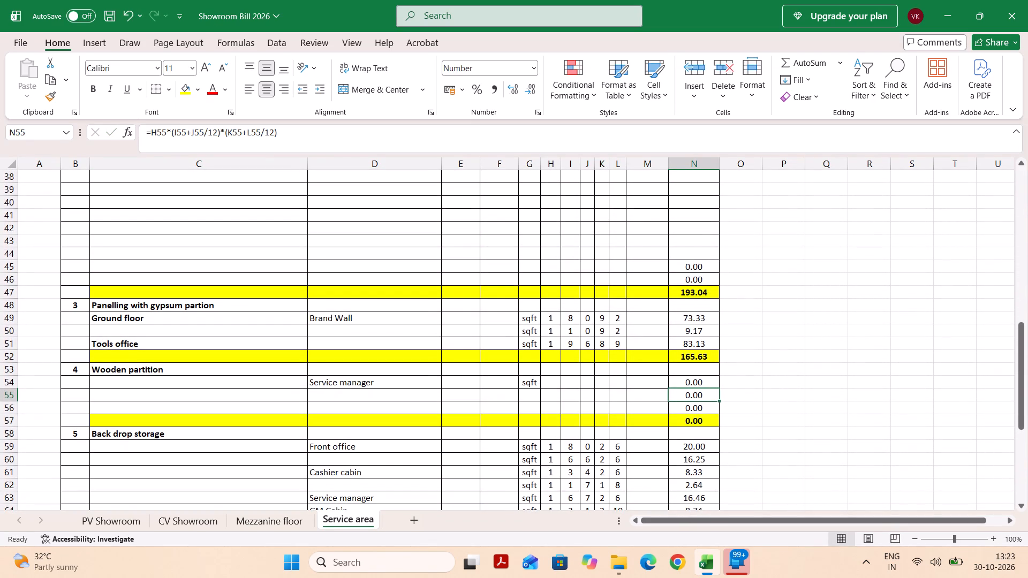
pyautogui.scroll(-1, 684, 351)
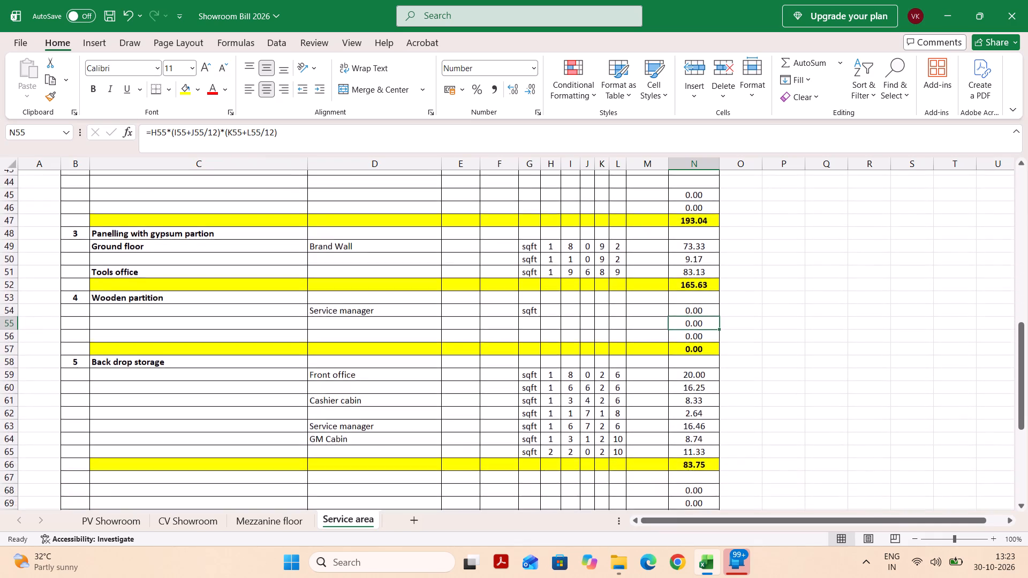
pyautogui.scroll(-1, 684, 351)
pyautogui.click(580, 400)
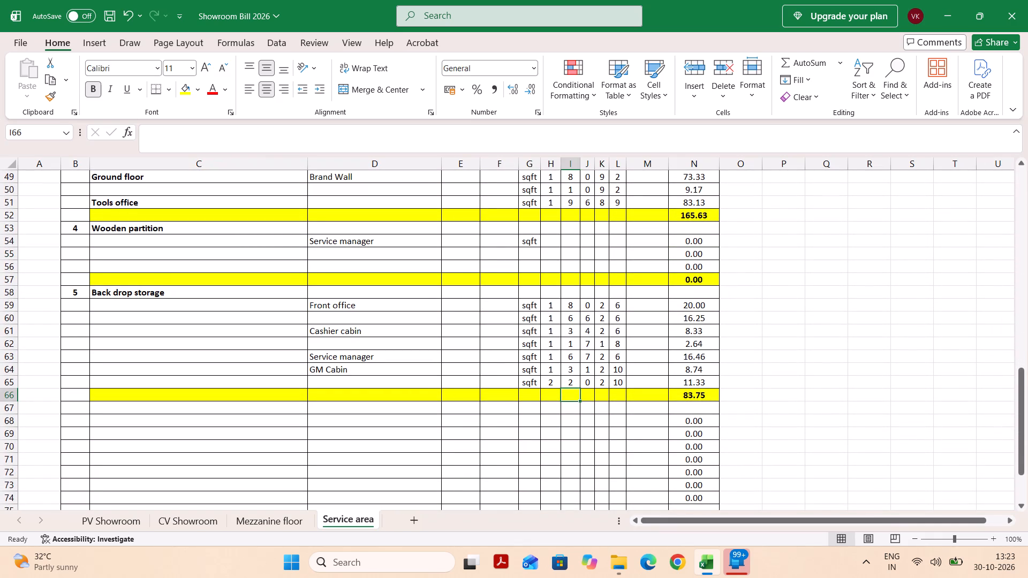
pyautogui.click(487, 399)
# Fill the empty amount cell N75 with the formula from the cell above it, N74.
pyautogui.scroll(-1, 487, 399)
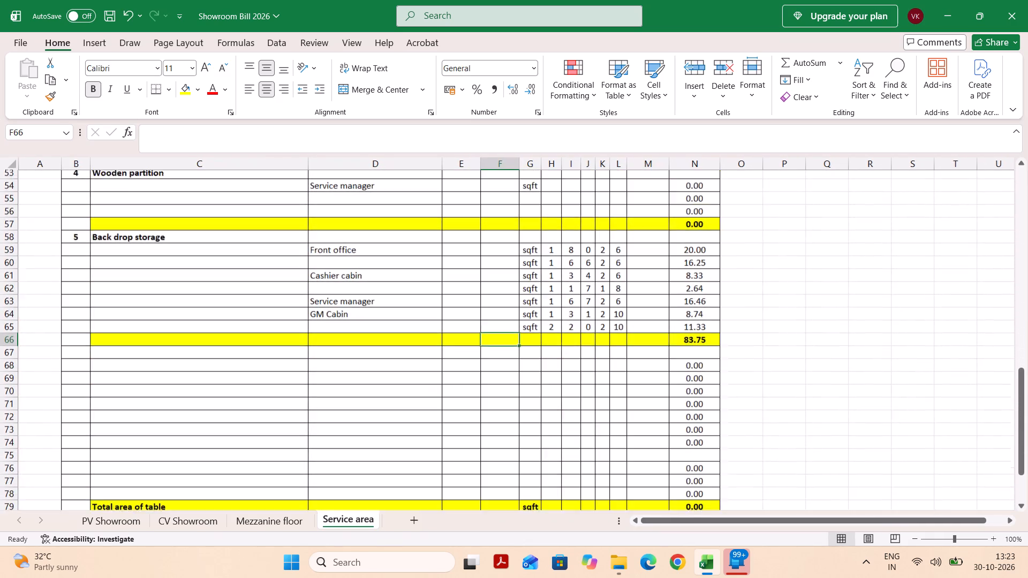
pyautogui.scroll(-1, 487, 399)
pyautogui.click(683, 415)
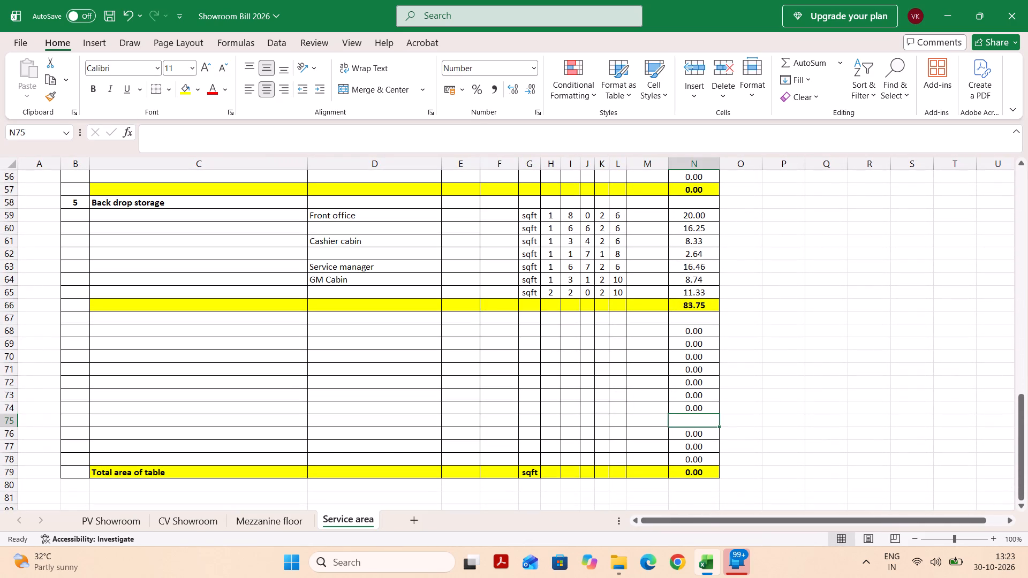
pyautogui.hotkey('ctrl', 'd')
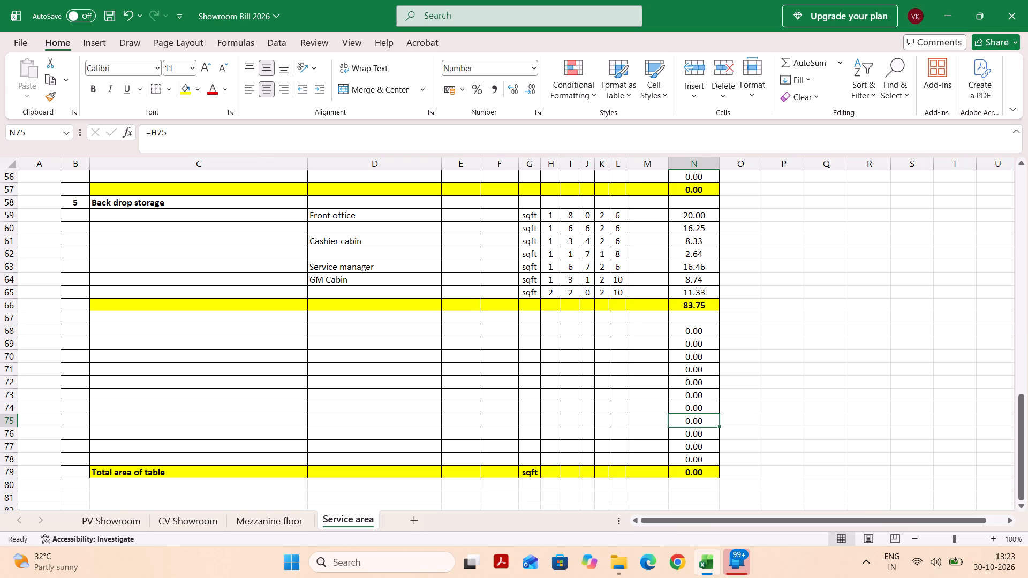
pyautogui.click(659, 406)
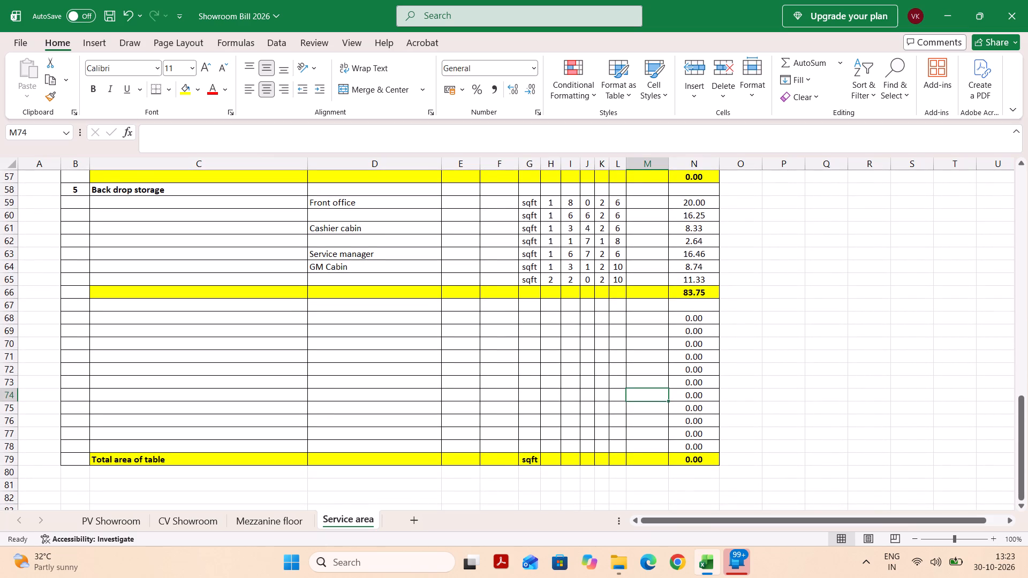
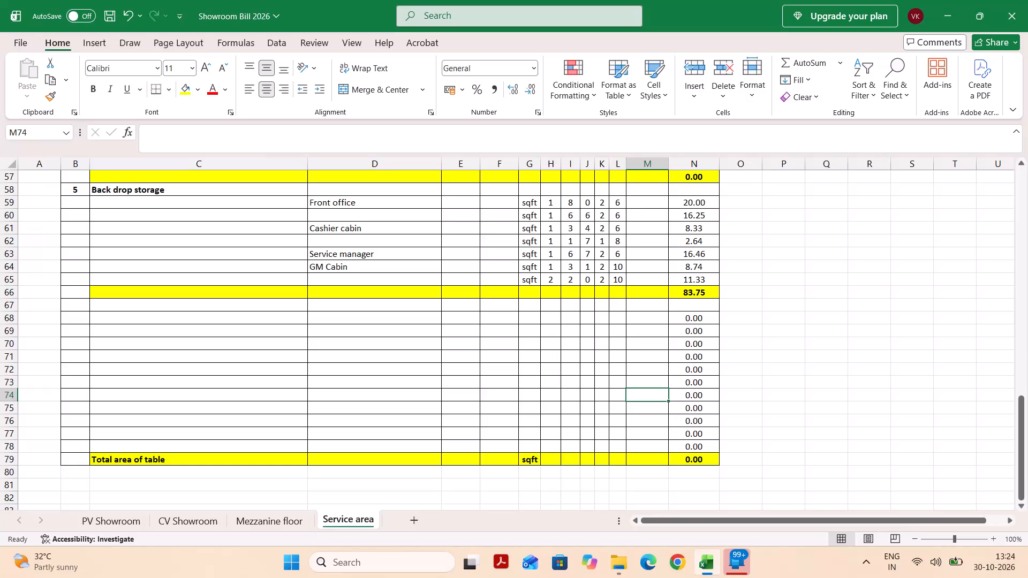
# Label the Back drop storage total row in C66 as "Total area of back drop storage unit".
pyautogui.click(90, 308)
pyautogui.click(72, 298)
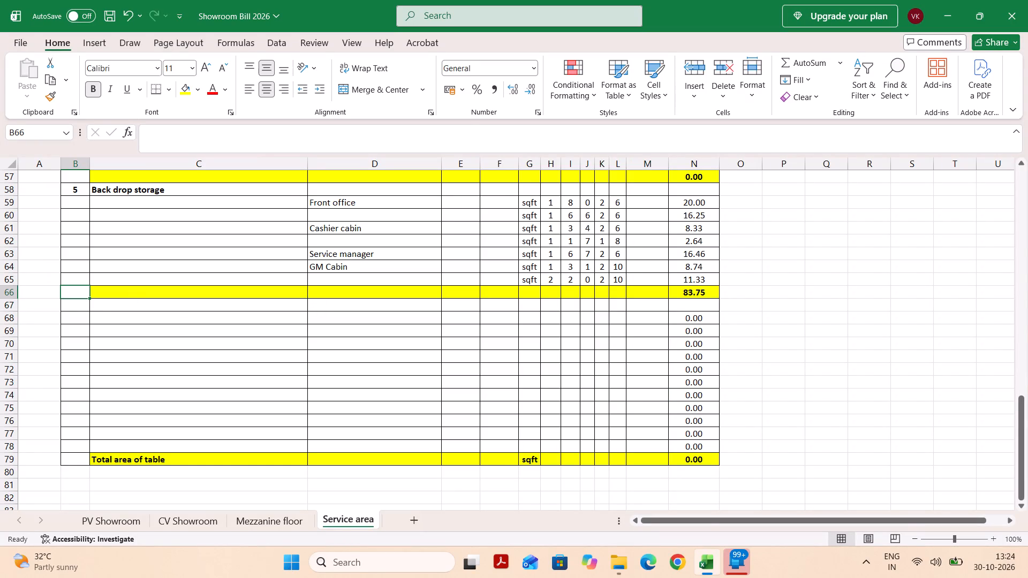
pyautogui.click(69, 308)
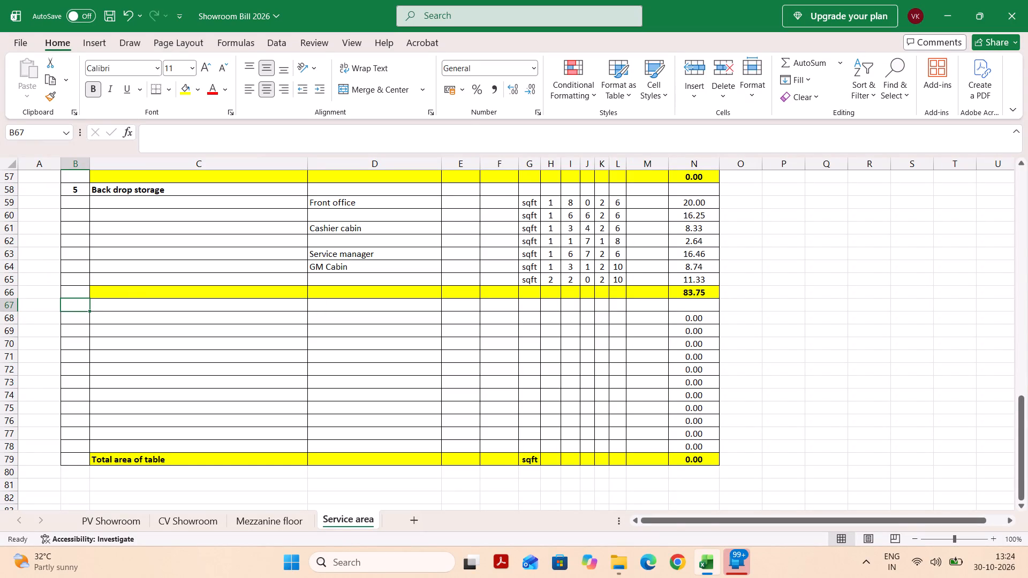
pyautogui.click(120, 300)
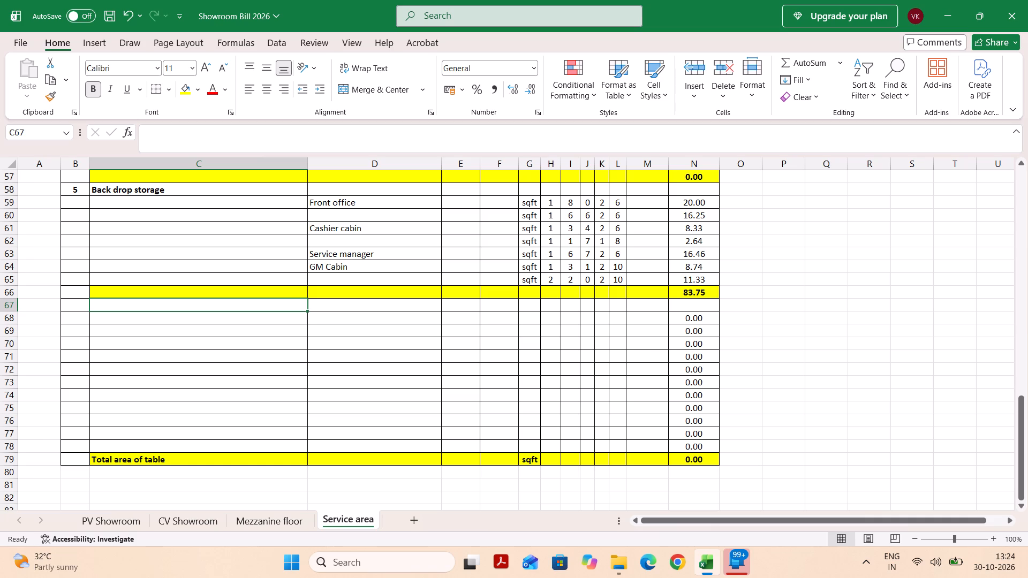
pyautogui.click(117, 289)
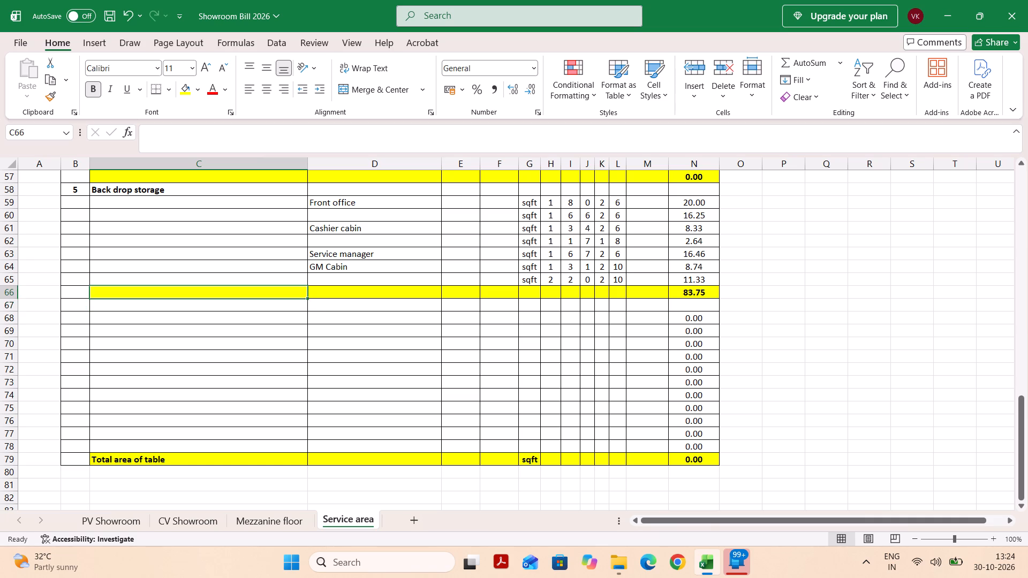
pyautogui.write('To')
pyautogui.write('ral area')
pyautogui.press('\\')
pyautogui.press('BackSpace')
pyautogui.press('BackSpace')
pyautogui.press('BackSpace')
pyautogui.press('BackSpace')
pyautogui.press('BackSpace')
pyautogui.press('BackSpace')
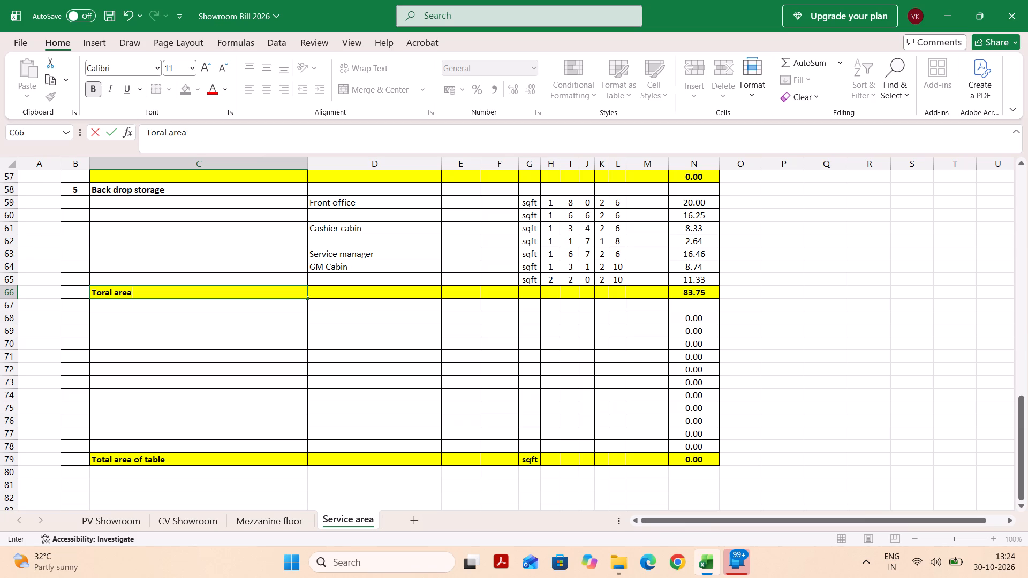
pyautogui.press('BackSpace')
pyautogui.press('BackSpace')
pyautogui.press('BackSpace')
pyautogui.write('tal area')
pyautogui.press('space')
pyautogui.press('i')
pyautogui.press('BackSpace')
pyautogui.write('of')
pyautogui.press('space')
pyautogui.write('ba')
pyautogui.write('ck')
pyautogui.press('space')
pyautogui.write('drop st')
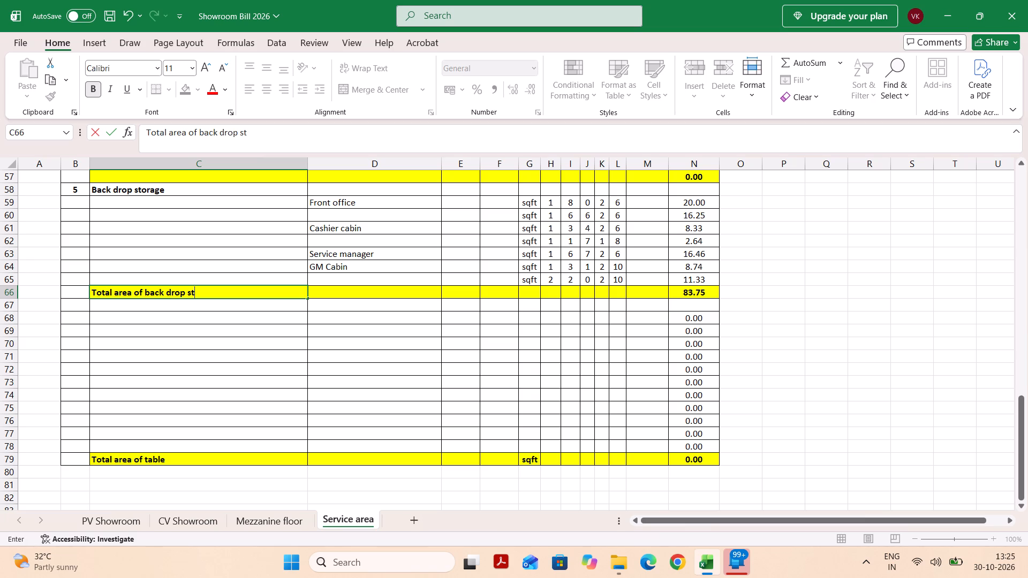
pyautogui.press('o')
pyautogui.write('rage')
pyautogui.press('space')
pyautogui.write('unit')
pyautogui.press('Return')
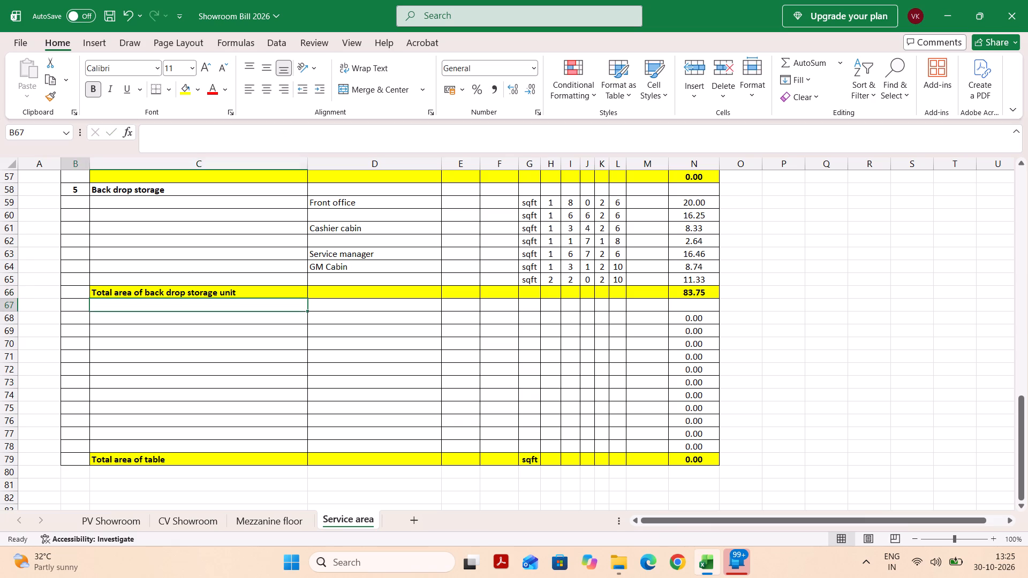
# Number the new section below the back drop storage total as 6 in B67.
pyautogui.press('Left')
pyautogui.press('4')
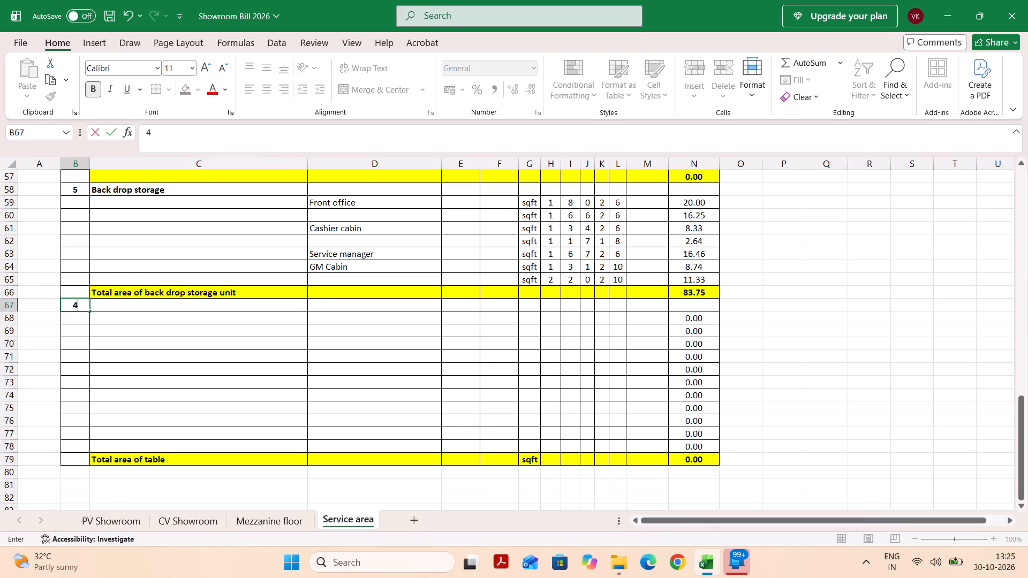
pyautogui.press('6')
pyautogui.press('BackSpace')
pyautogui.press('BackSpace')
pyautogui.press('6')
pyautogui.press('Tab')
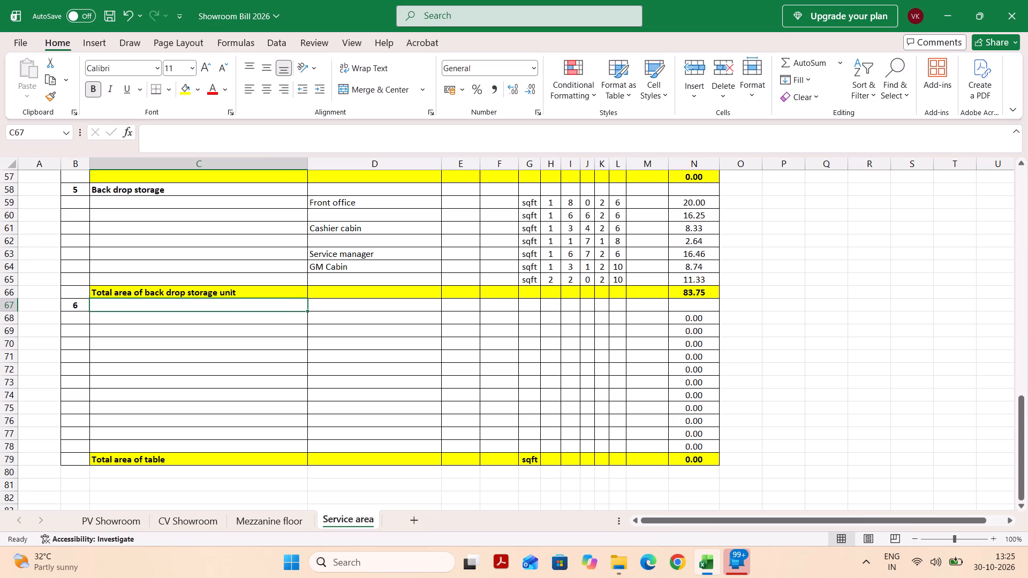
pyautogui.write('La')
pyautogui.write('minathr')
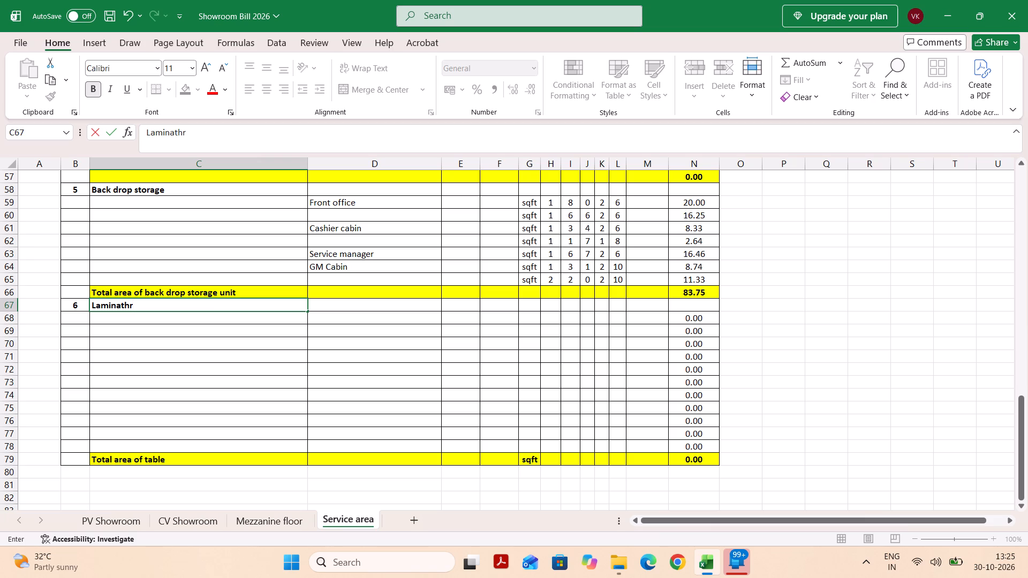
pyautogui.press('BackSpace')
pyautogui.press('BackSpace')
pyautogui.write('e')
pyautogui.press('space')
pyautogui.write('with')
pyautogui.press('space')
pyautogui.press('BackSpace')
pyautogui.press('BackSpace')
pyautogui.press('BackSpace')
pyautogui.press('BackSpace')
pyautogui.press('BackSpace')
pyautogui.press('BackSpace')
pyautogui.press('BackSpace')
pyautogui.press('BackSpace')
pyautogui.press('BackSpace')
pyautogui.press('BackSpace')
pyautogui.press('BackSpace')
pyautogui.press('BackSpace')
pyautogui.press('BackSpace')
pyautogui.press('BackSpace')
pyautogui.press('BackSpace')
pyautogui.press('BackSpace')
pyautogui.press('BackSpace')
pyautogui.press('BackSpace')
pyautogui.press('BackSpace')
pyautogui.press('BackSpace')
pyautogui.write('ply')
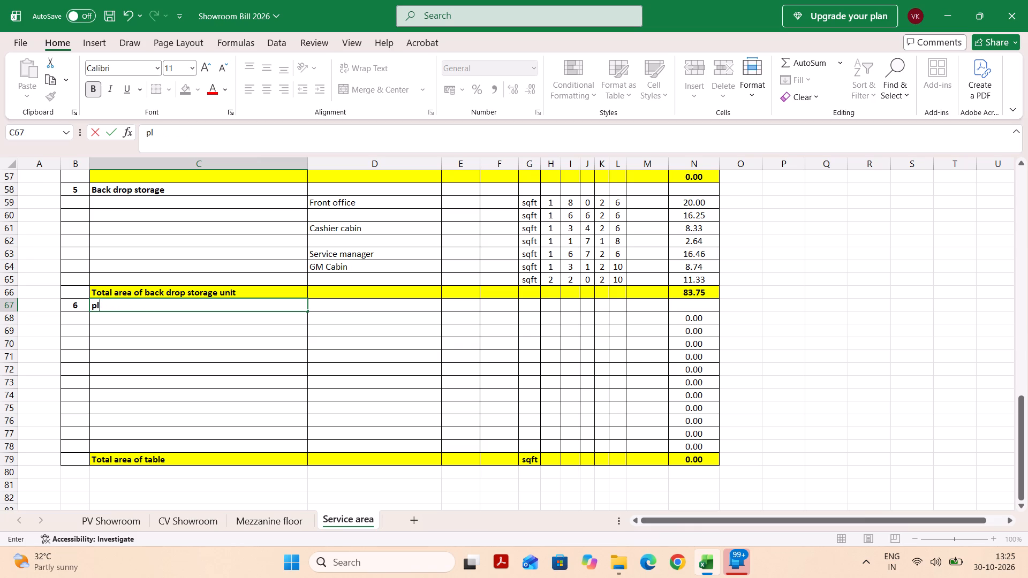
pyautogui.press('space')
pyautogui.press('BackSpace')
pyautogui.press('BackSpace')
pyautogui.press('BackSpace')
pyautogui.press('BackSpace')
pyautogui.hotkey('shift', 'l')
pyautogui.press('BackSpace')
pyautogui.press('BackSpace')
# Enter the section 6 heading "Ply with laminath finish" in C67.
pyautogui.write('Pl')
pyautogui.press('y')
pyautogui.press('space')
pyautogui.hotkey('shift', 'w')
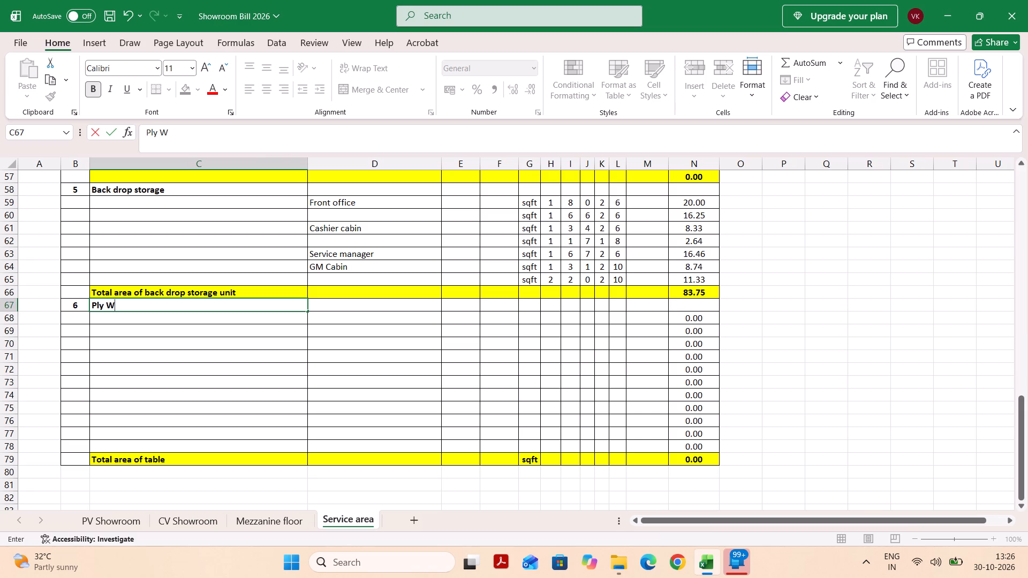
pyautogui.press('BackSpace')
pyautogui.write('wi')
pyautogui.write('th a')
pyautogui.press('BackSpace')
pyautogui.write('laminath fini')
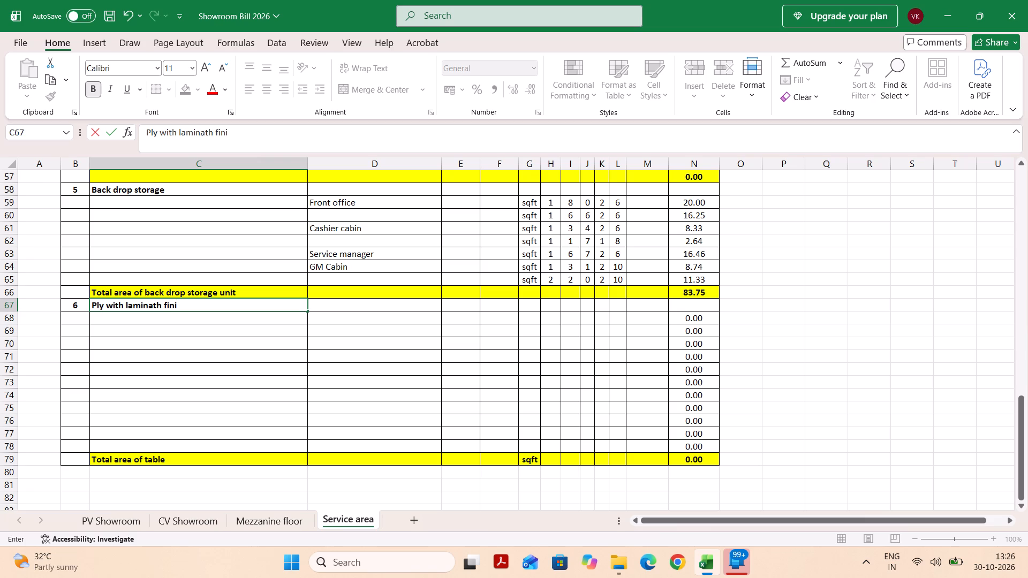
pyautogui.press('s')
pyautogui.press('h')
pyautogui.press('Tab')
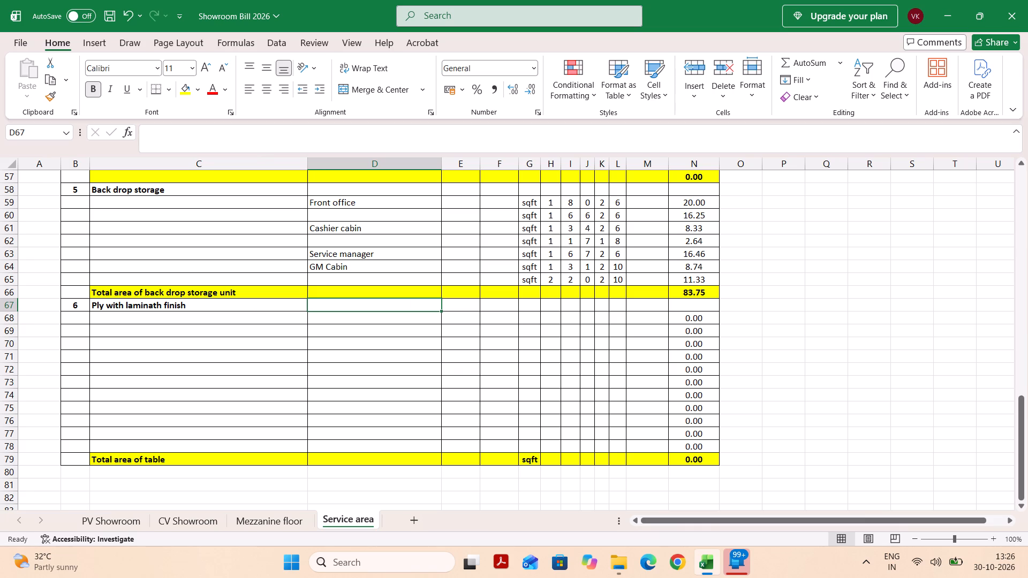
# Enter "Front office" as the first location under Ply with laminath finish, in D68.
pyautogui.click(250, 315)
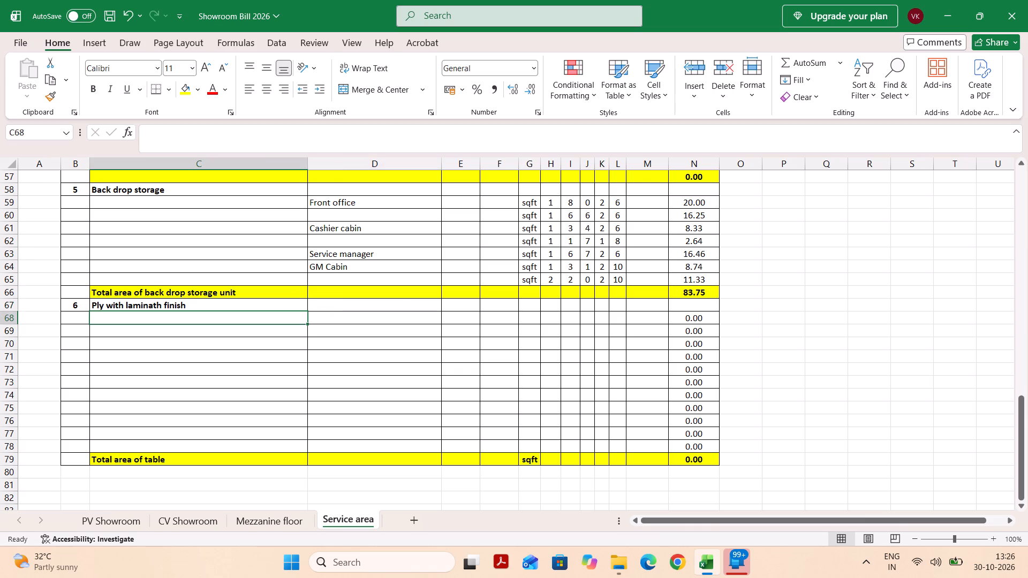
pyautogui.click(338, 316)
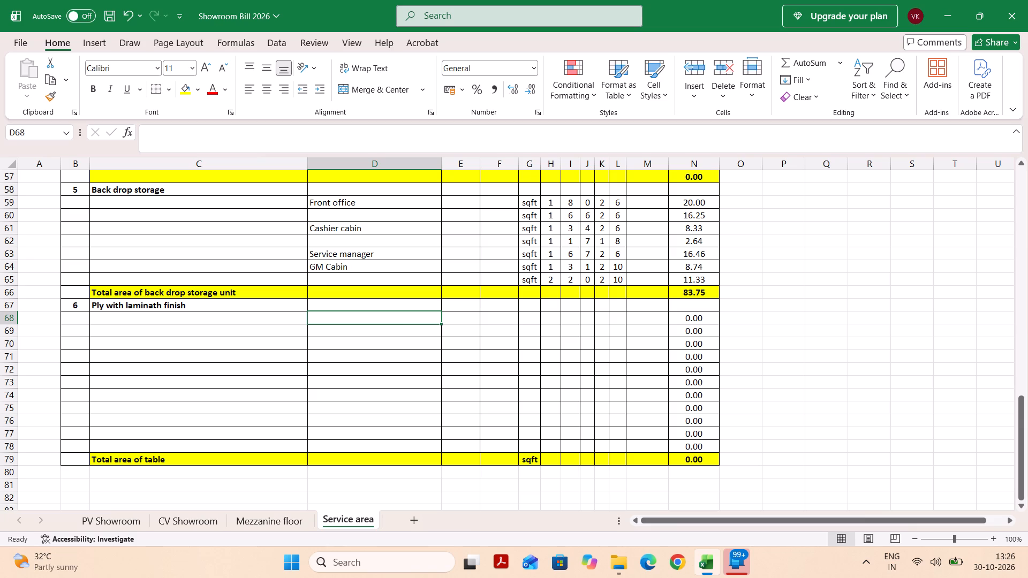
pyautogui.write('Front officc')
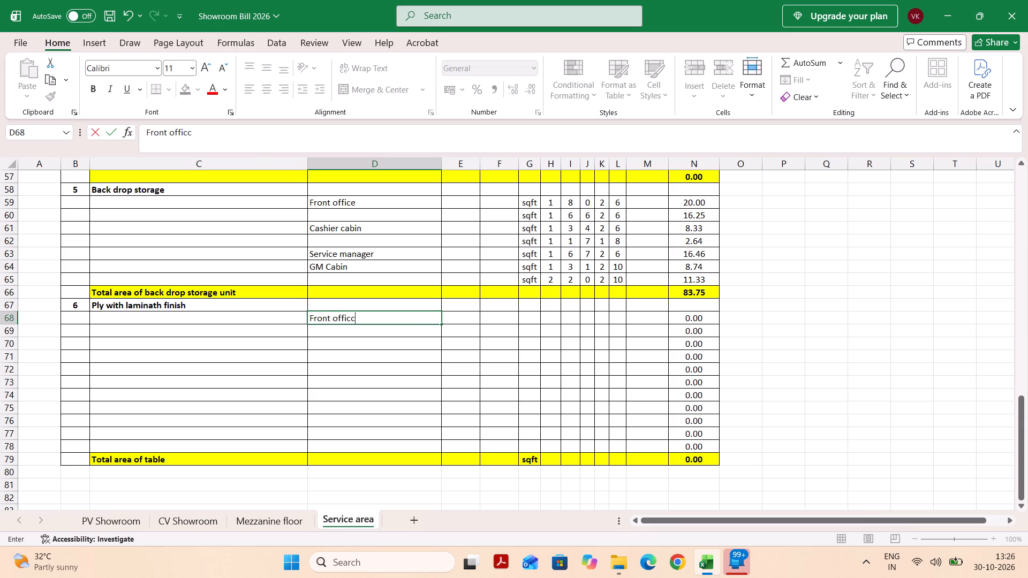
pyautogui.press('BackSpace')
pyautogui.press('e')
pyautogui.press('Tab')
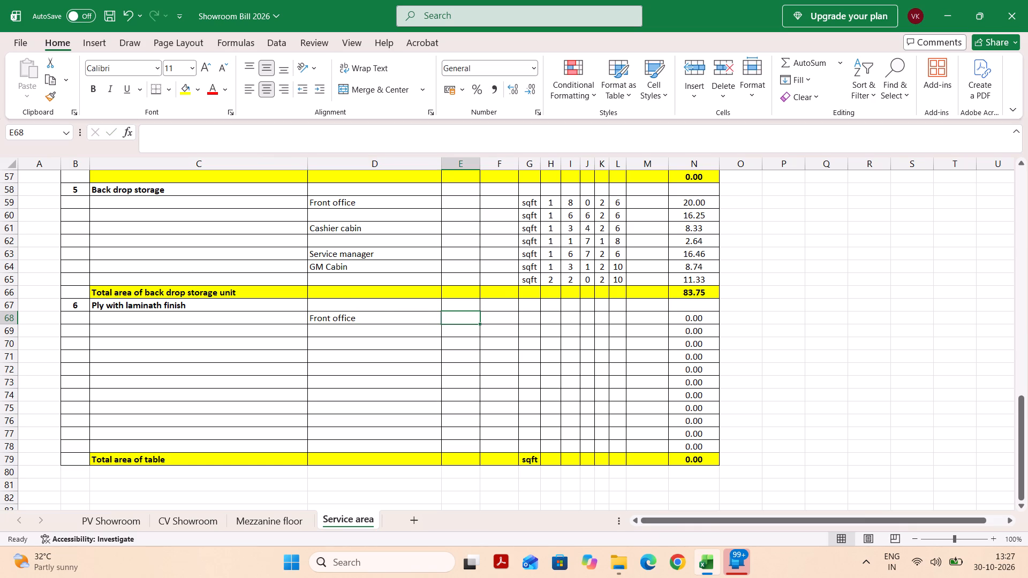
# Enter the unit "sqft" in G66 of the back drop storage total row.
pyautogui.click(528, 296)
pyautogui.write('sq')
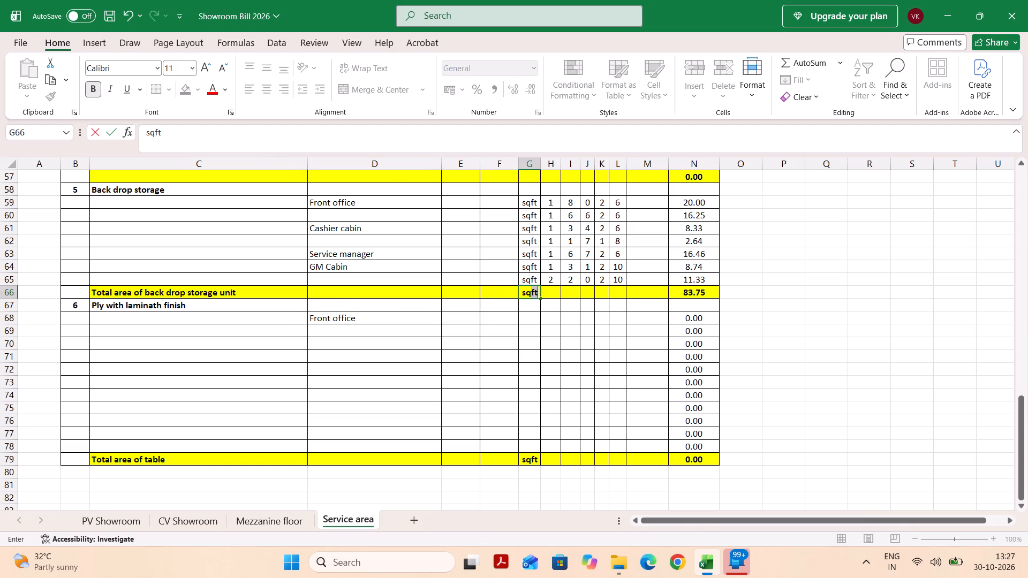
pyautogui.press('Tab')
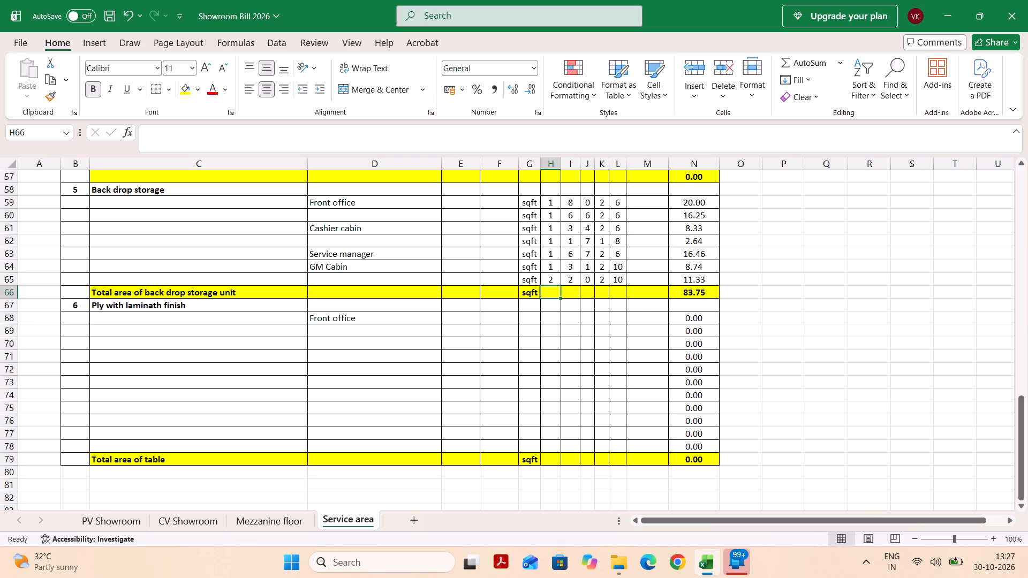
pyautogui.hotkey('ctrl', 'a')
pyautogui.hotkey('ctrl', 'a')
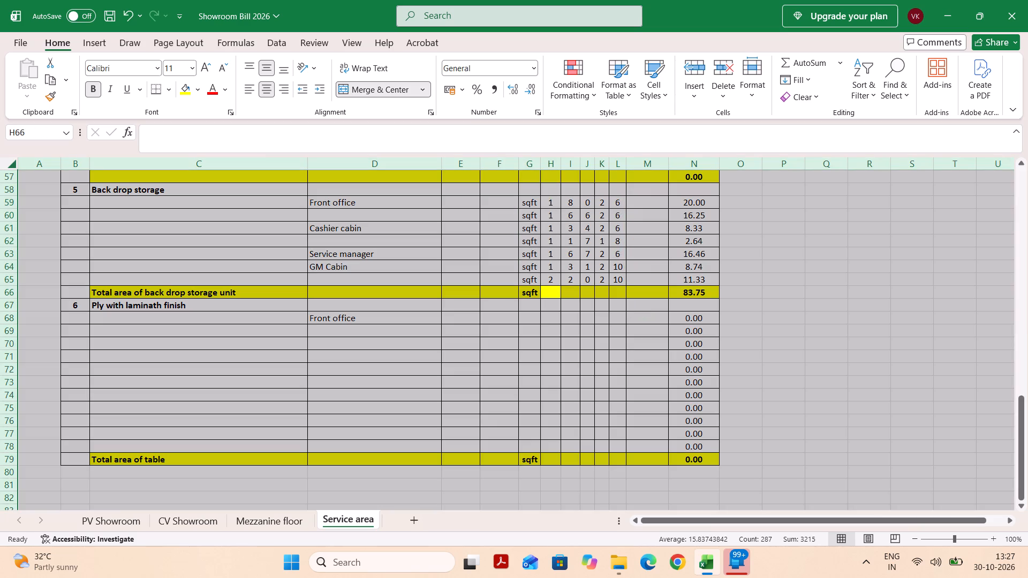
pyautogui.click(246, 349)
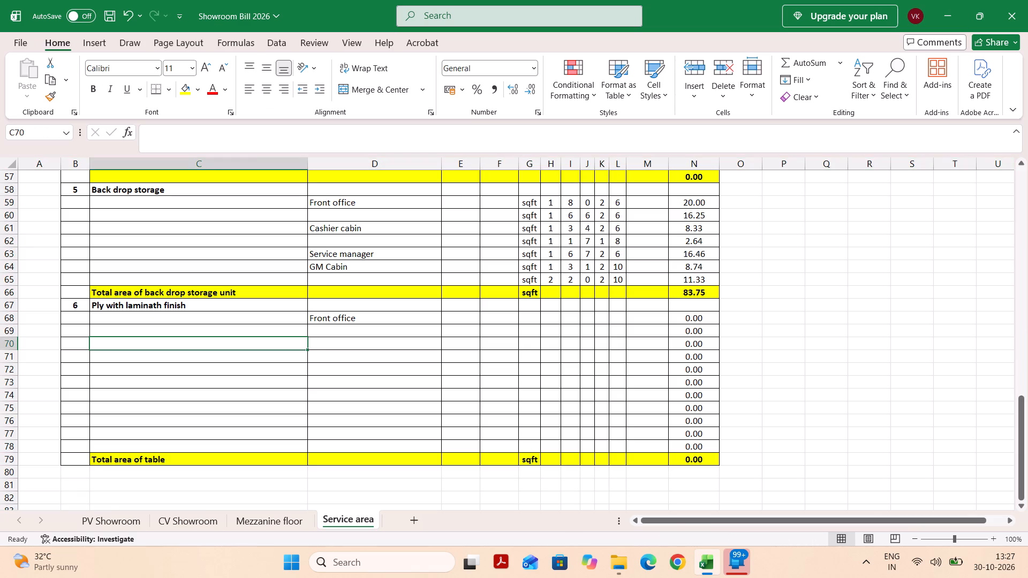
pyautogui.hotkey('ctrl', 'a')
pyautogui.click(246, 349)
# Review the measurement sheet from its column headings through the earlier work sections, back down to the Front office row in section 6.
pyautogui.scroll(6, 246, 349)
pyautogui.click(232, 235)
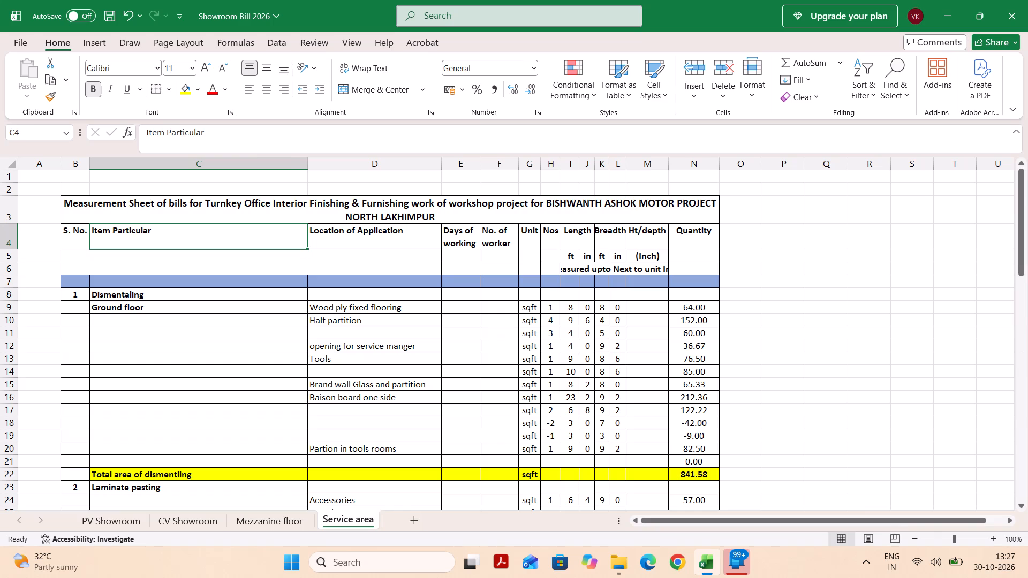
pyautogui.hotkey('ctrl', 'a')
pyautogui.scroll(-4, 232, 235)
pyautogui.scroll(3, 232, 235)
pyautogui.scroll(-3, 232, 235)
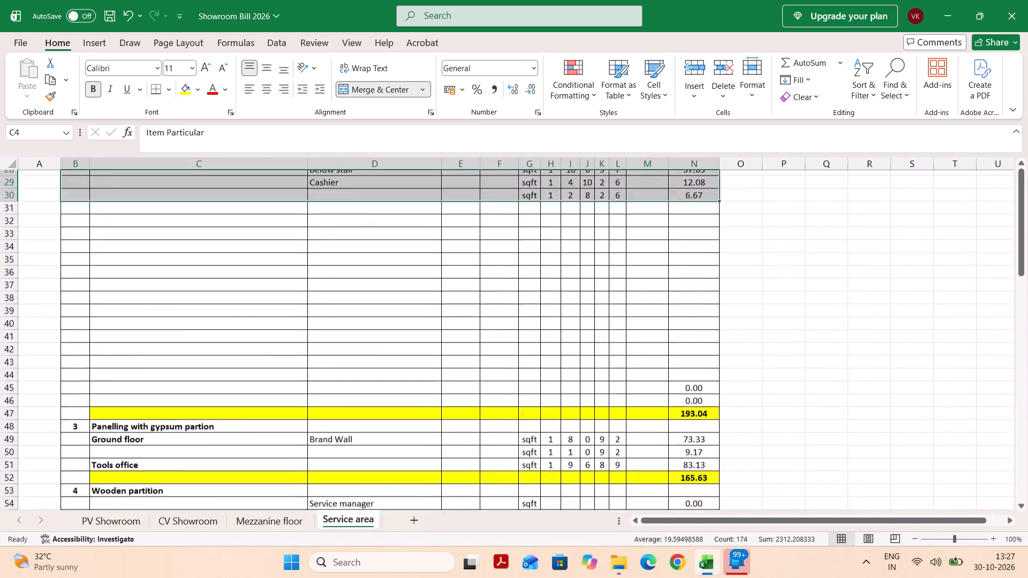
pyautogui.scroll(-1, 232, 235)
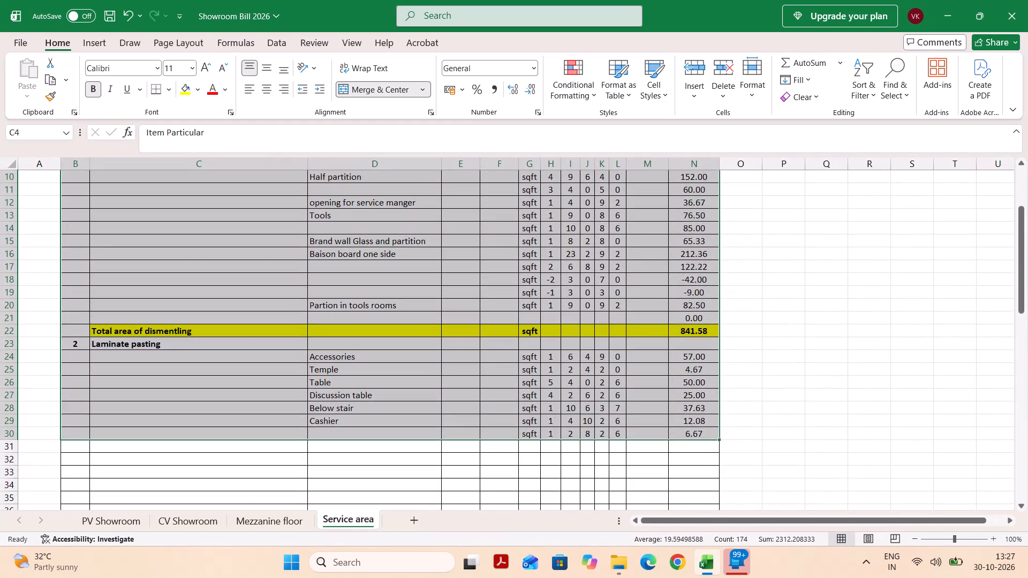
pyautogui.scroll(-1, 232, 235)
pyautogui.click(307, 279)
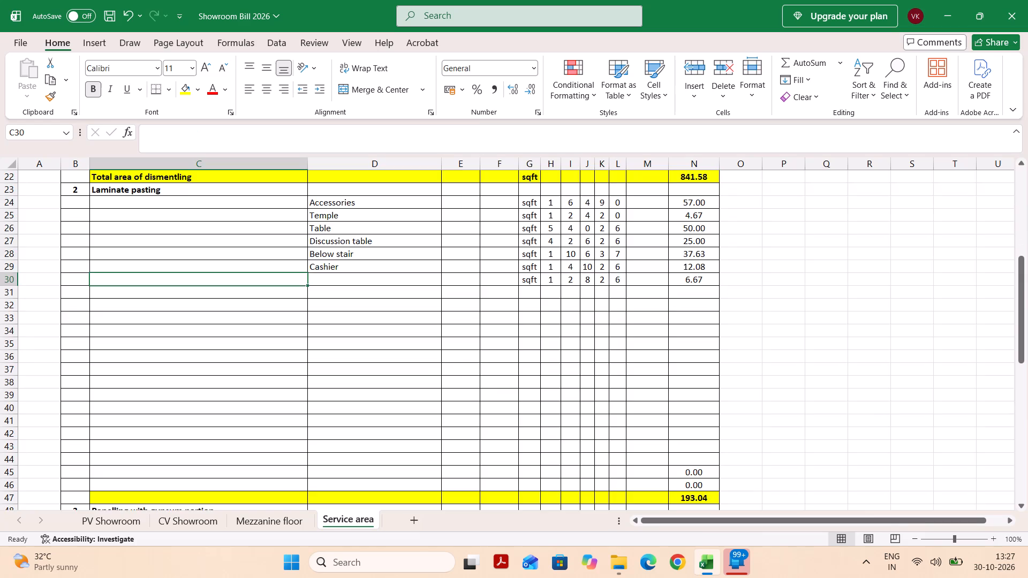
pyautogui.scroll(-3, 307, 279)
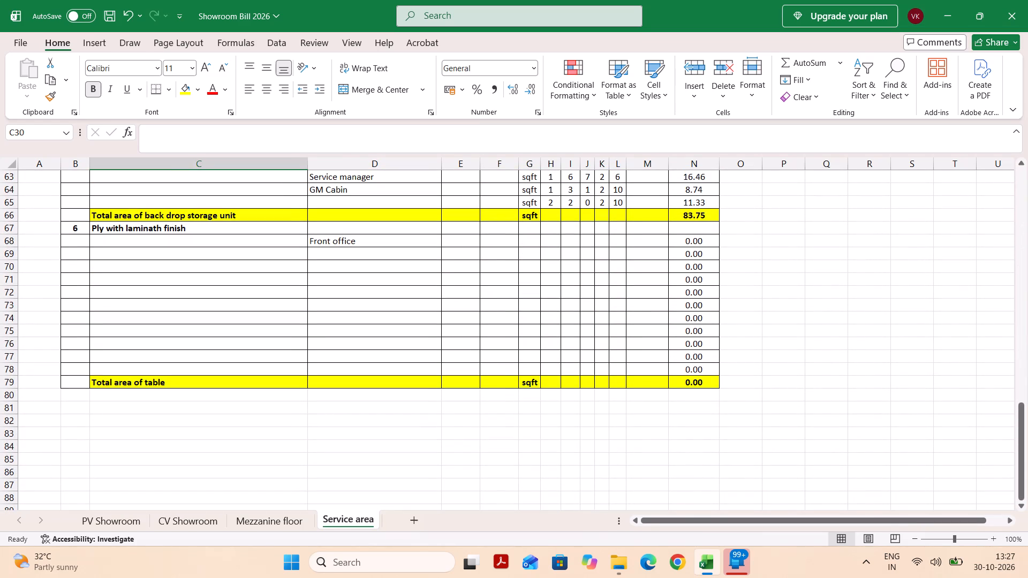
pyautogui.click(356, 241)
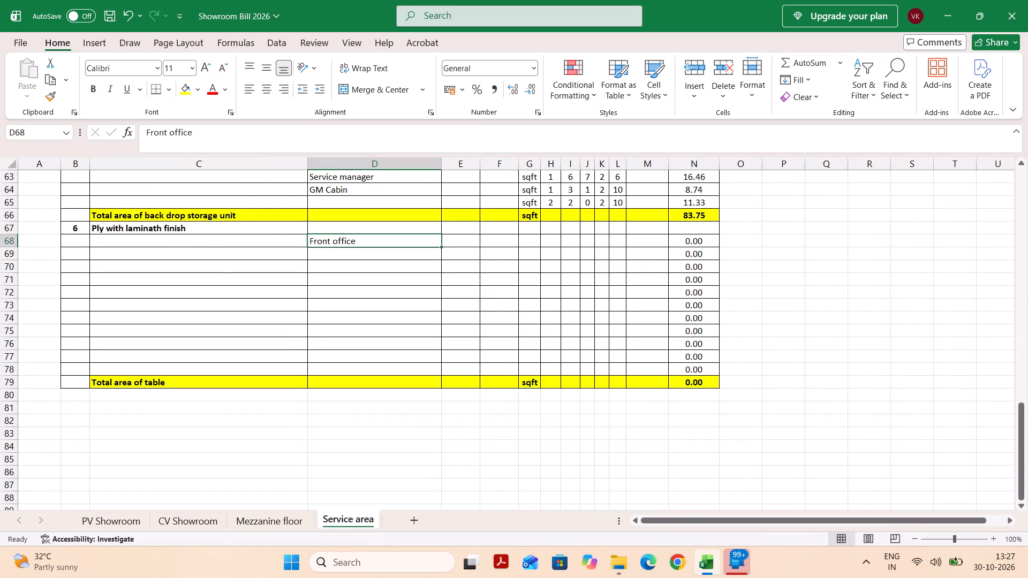
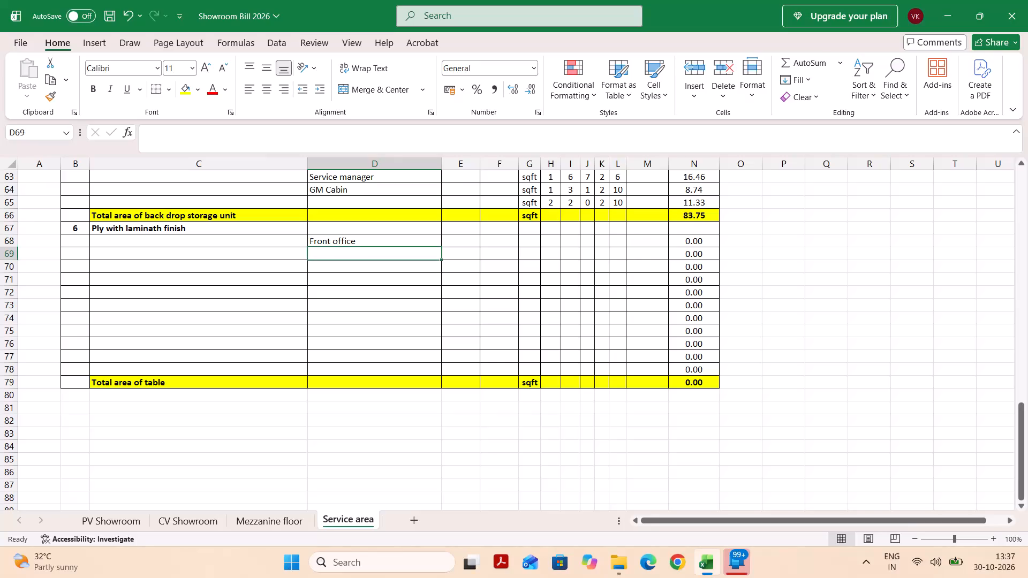
# Fill the Front office row 68 with unit sqft, quantity 1 and dimensions 23, 5, 9 and 2 in columns I to L.
pyautogui.click(425, 244)
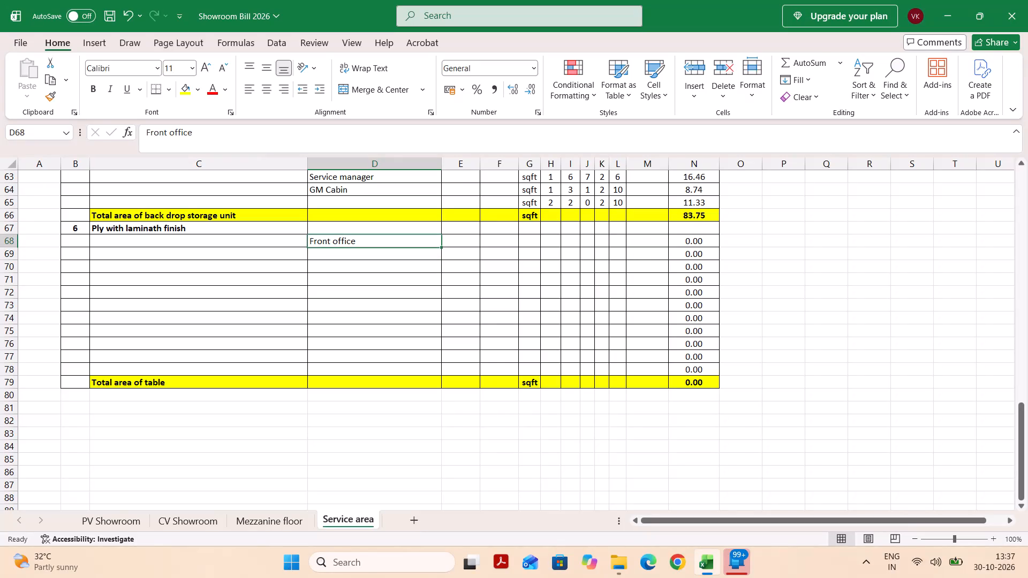
pyautogui.press('Tab')
pyautogui.press('Tab')
pyautogui.press('Tab')
pyautogui.write('sq')
pyautogui.write('ft')
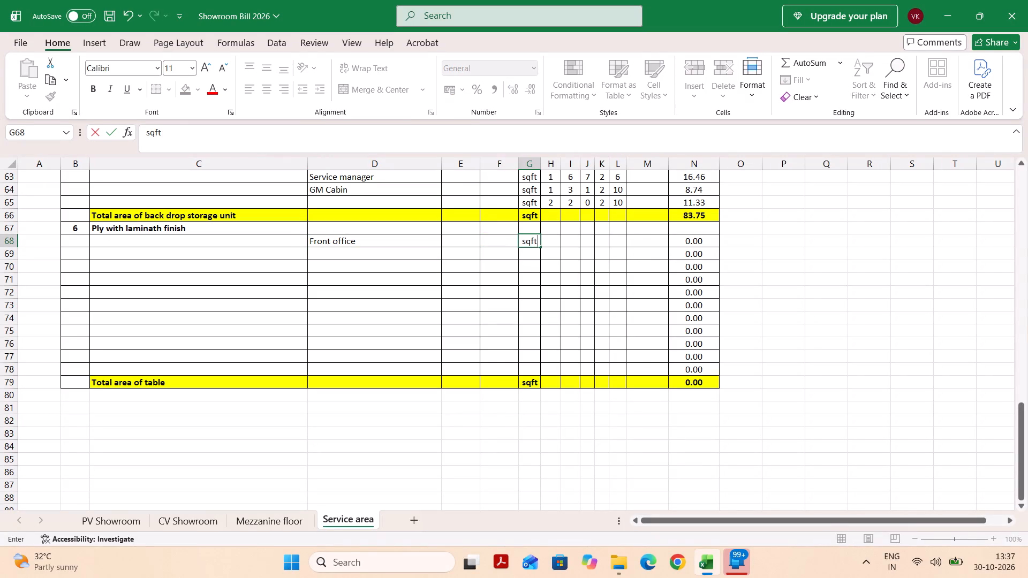
pyautogui.press('Tab')
pyautogui.press('1')
pyautogui.press('Tab')
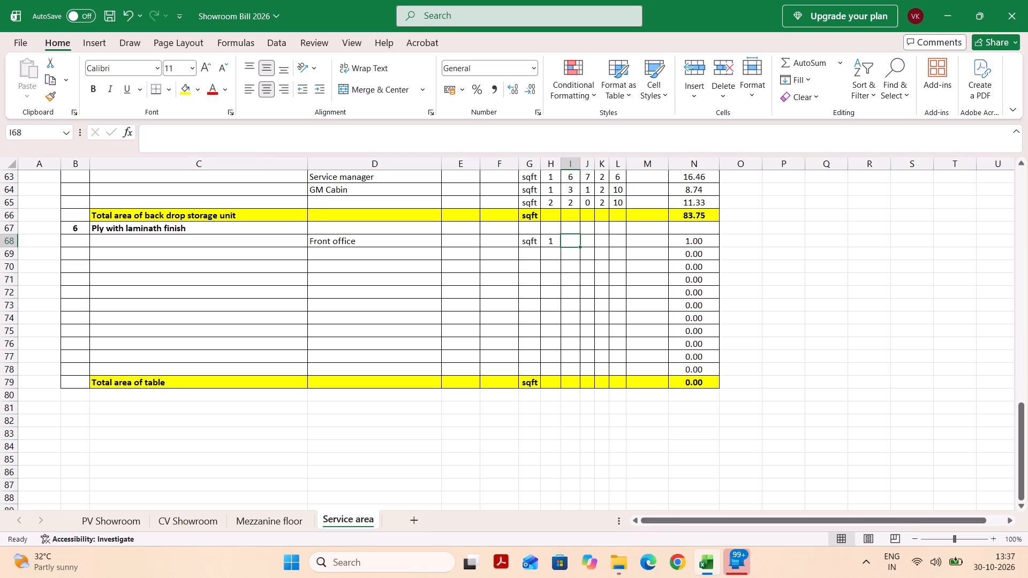
pyautogui.write('23')
pyautogui.press('Tab')
pyautogui.press('5')
pyautogui.press('Tab')
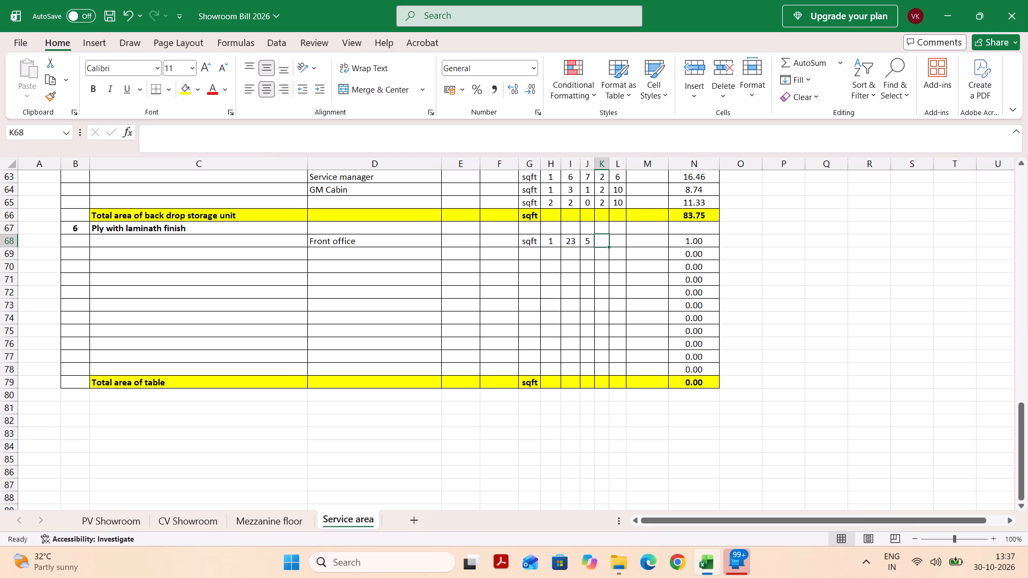
pyautogui.press('9')
pyautogui.press('Tab')
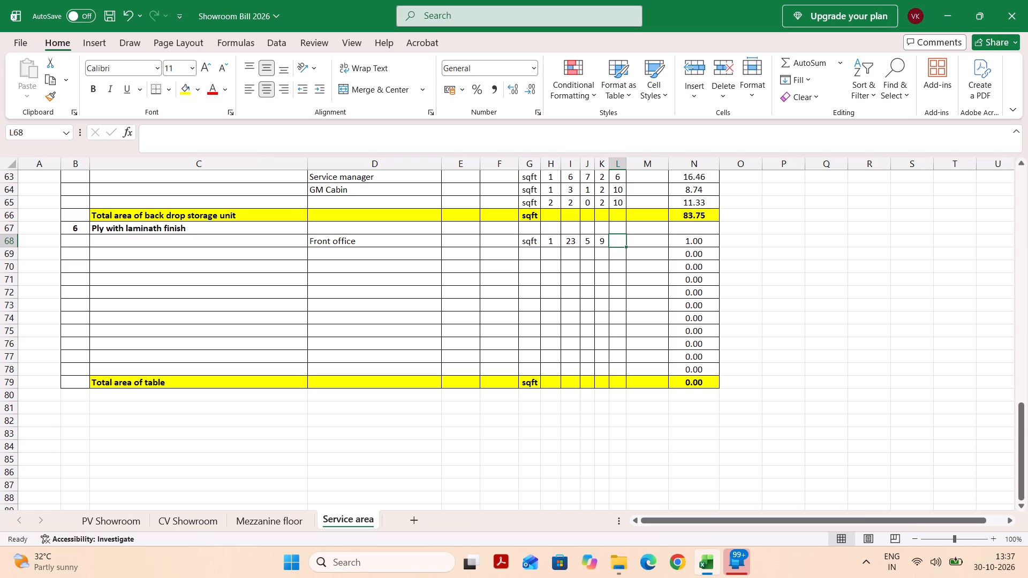
pyautogui.press('2')
pyautogui.press('Tab')
pyautogui.press('Return')
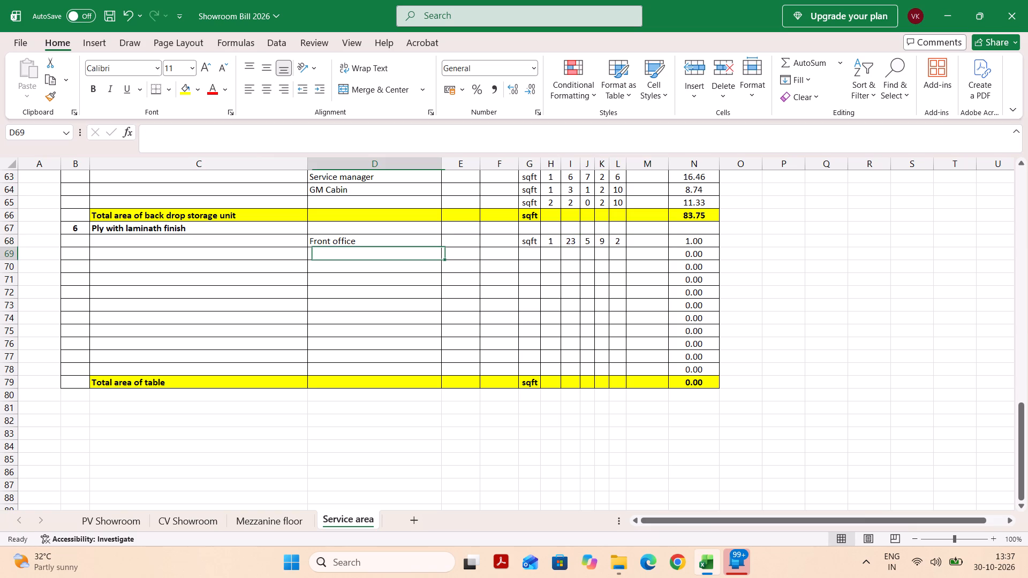
# Copy the area formula from N64 into N68 and fill it down through N78, above the Total area of table row.
pyautogui.click(714, 244)
pyautogui.click(694, 186)
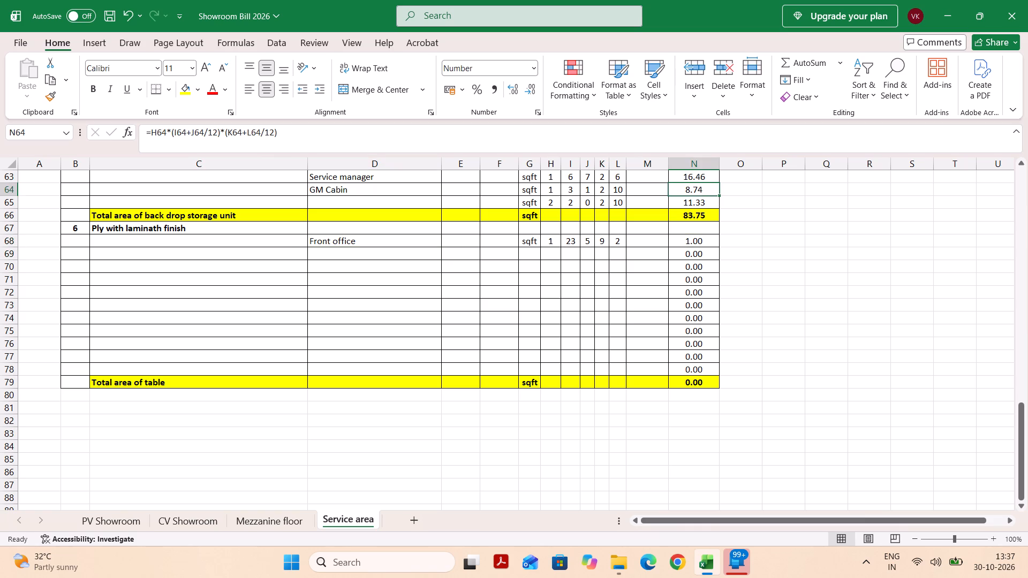
pyautogui.hotkey('ctrl', 'c')
pyautogui.click(687, 245)
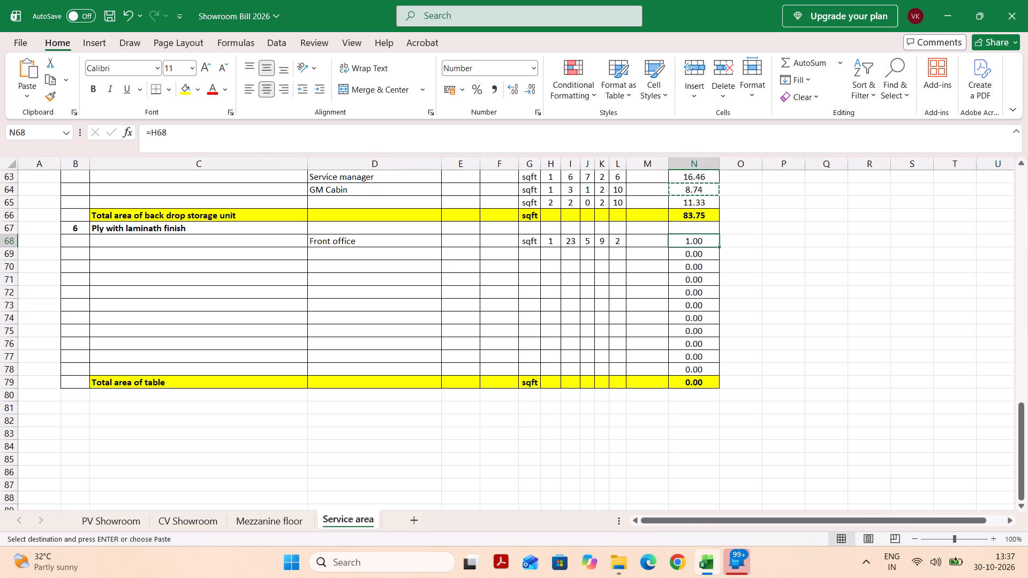
pyautogui.hotkey('ctrl', 'v')
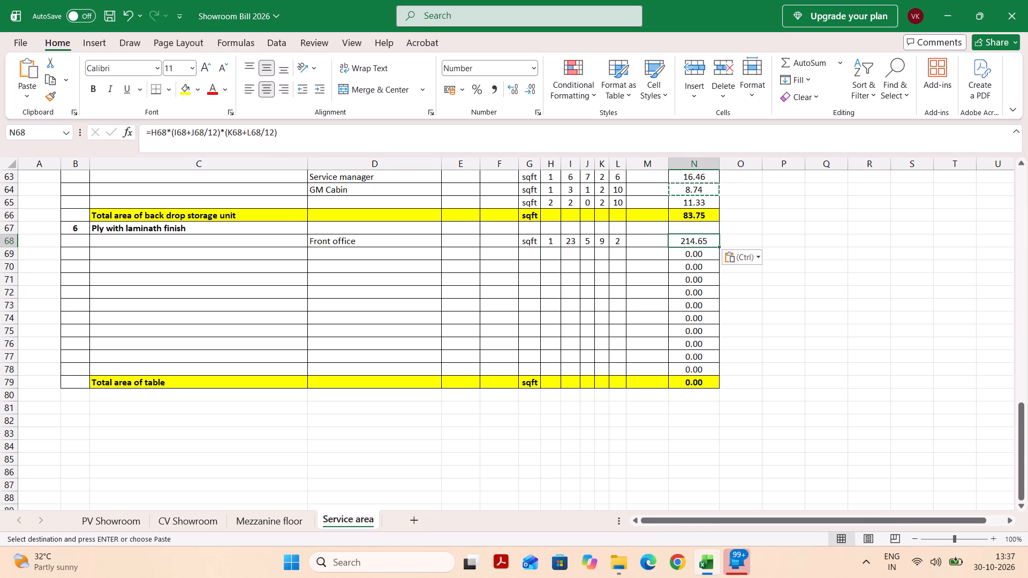
pyautogui.moveTo(719, 247); pyautogui.dragTo(708, 368)
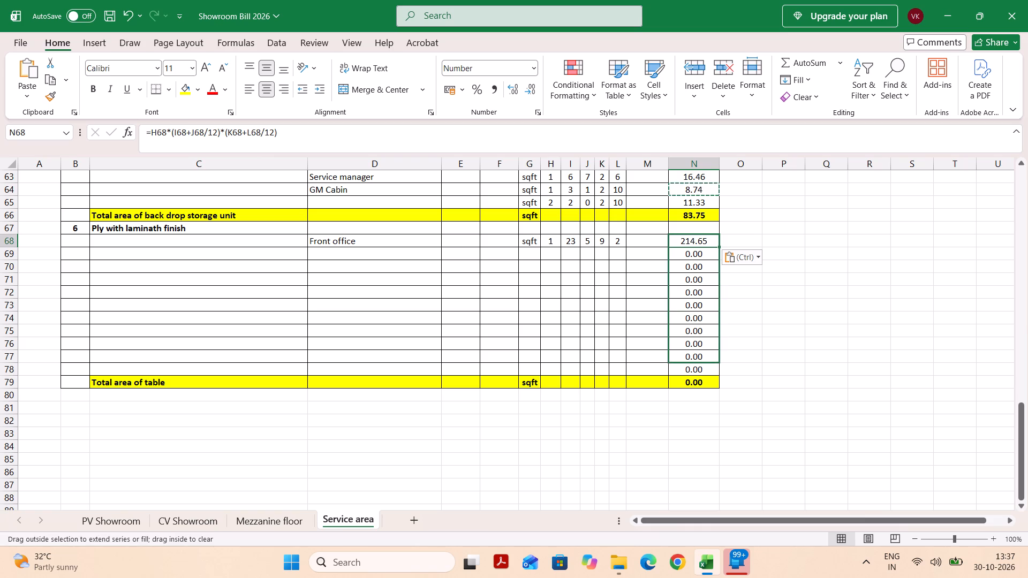
pyautogui.moveTo(708, 368); pyautogui.dragTo(707, 369)
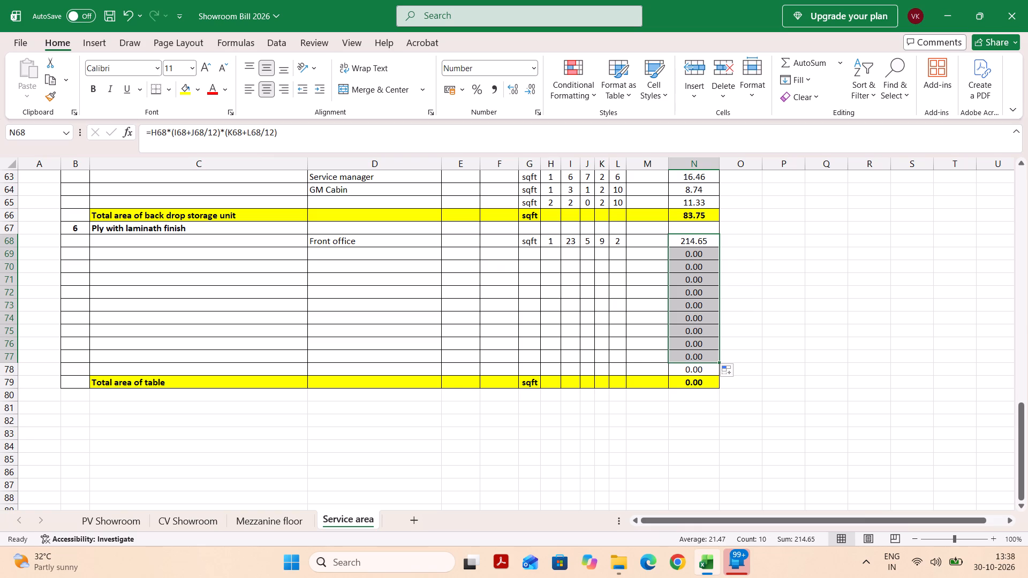
pyautogui.click(701, 233)
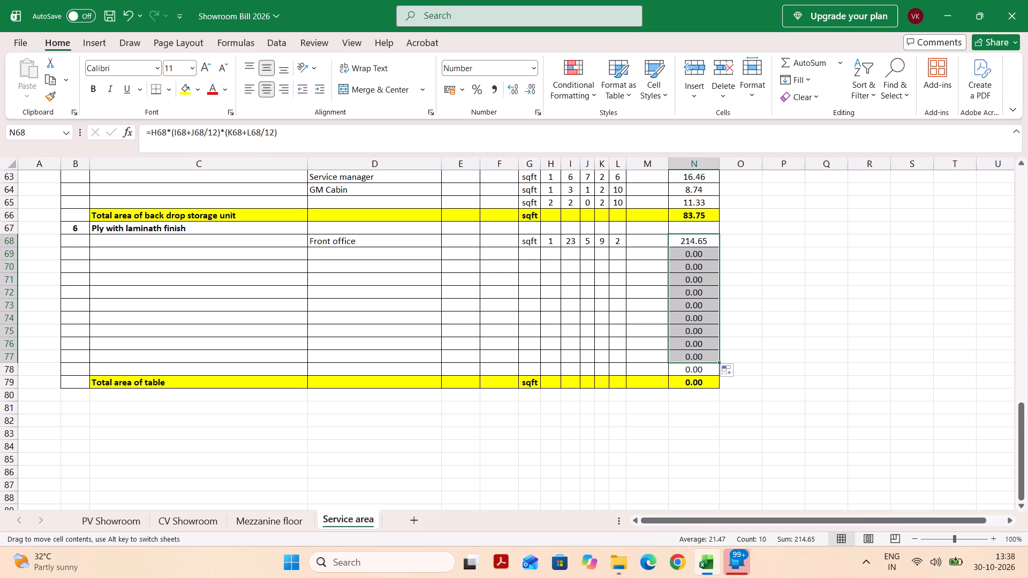
pyautogui.click(690, 242)
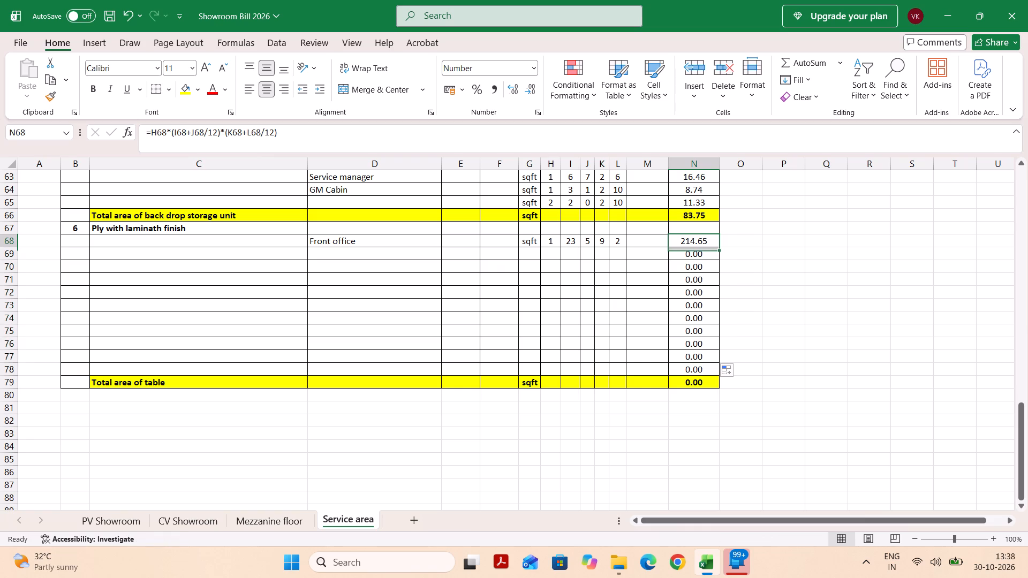
pyautogui.moveTo(720, 247); pyautogui.dragTo(717, 380)
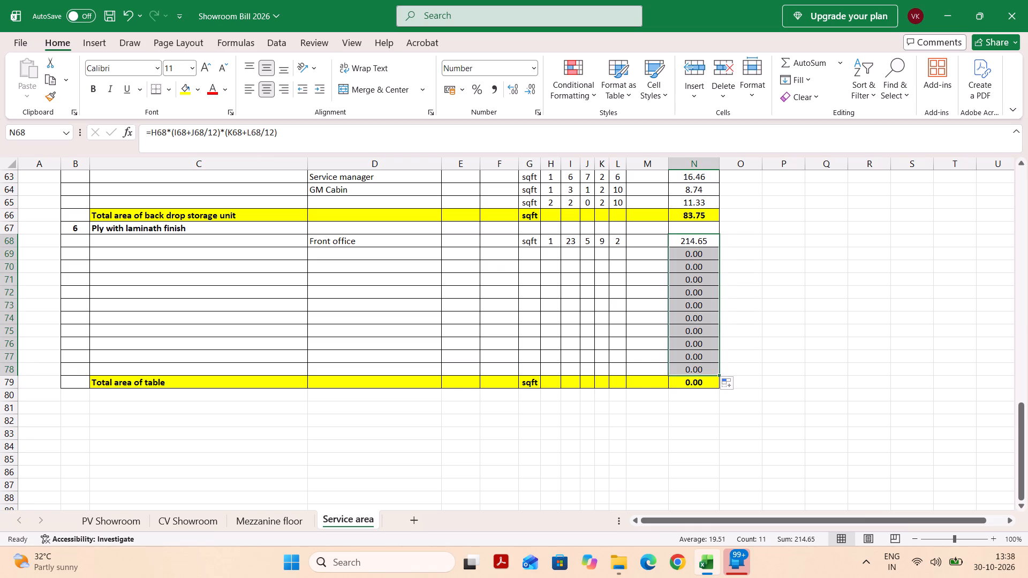
pyautogui.click(701, 300)
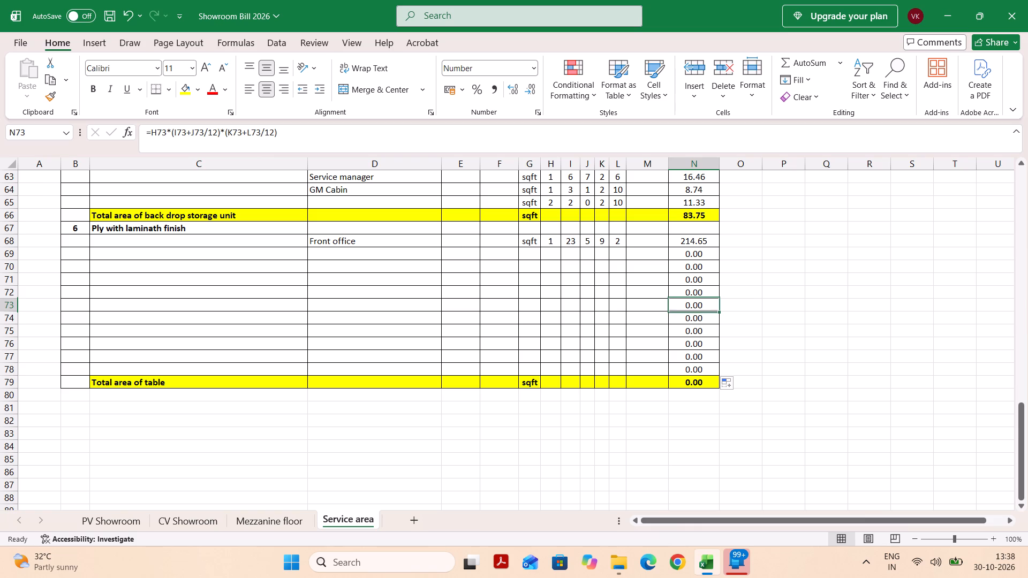
# Fill row 69 under Front office as a deduction with unit sqft, quantity -1 and dimensions 2, 11, 2 and 11.
pyautogui.click(542, 256)
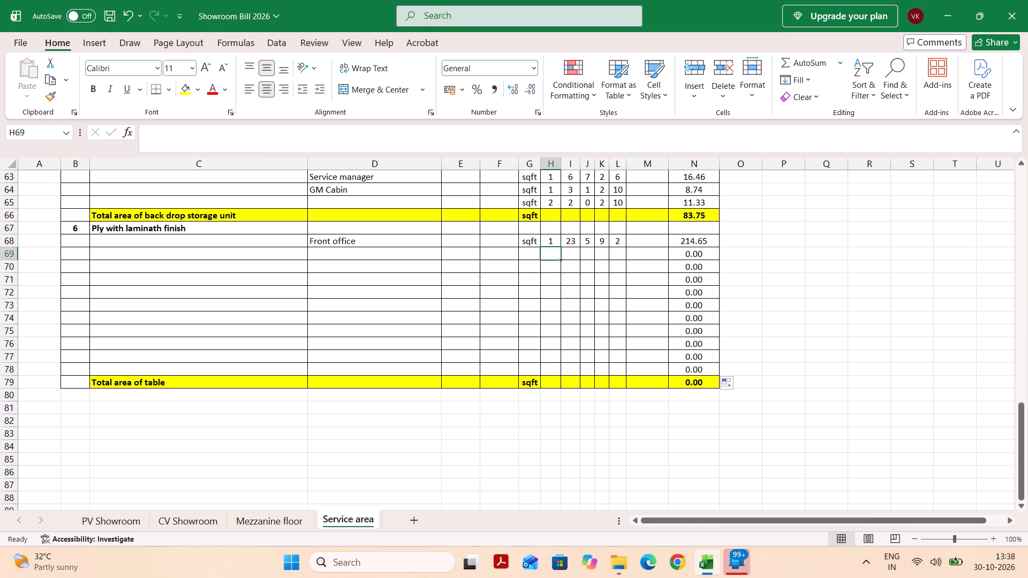
pyautogui.click(369, 247)
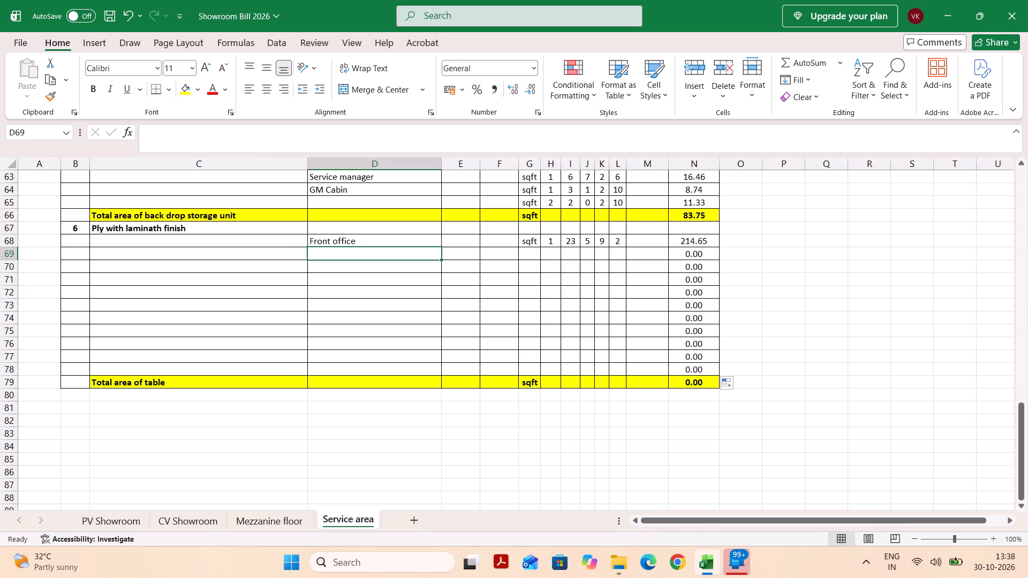
pyautogui.press('Tab')
pyautogui.press('Tab')
pyautogui.press('Tab')
pyautogui.write('sq')
pyautogui.press('Tab')
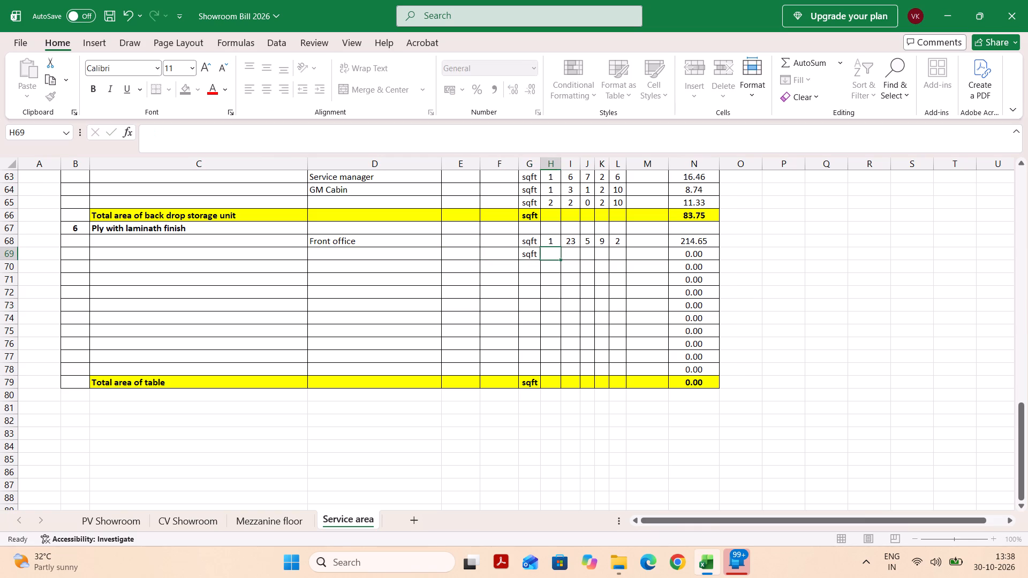
pyautogui.press('Tab')
pyautogui.hotkey('shift', 'Tab')
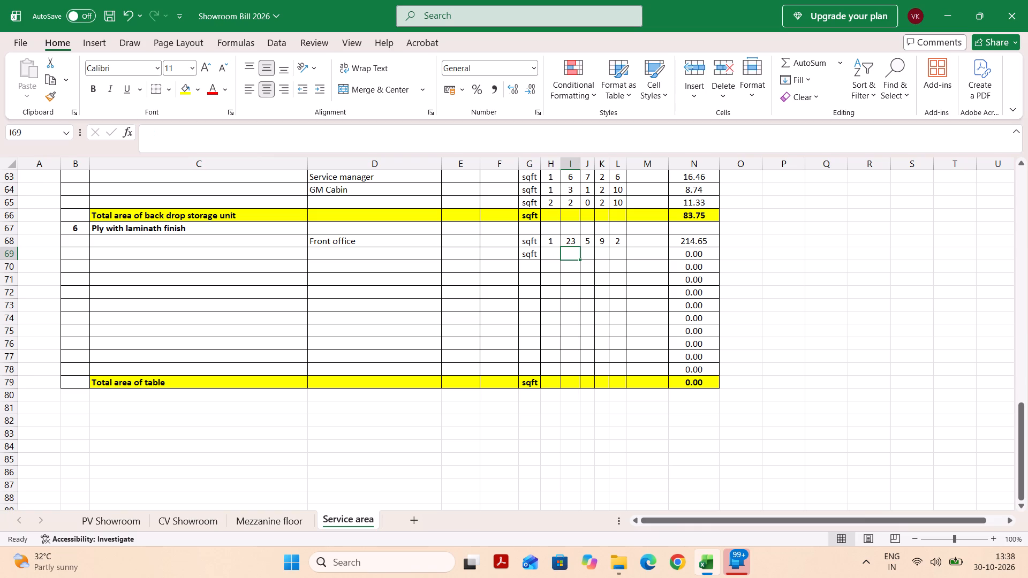
pyautogui.press('1')
pyautogui.press('Tab')
pyautogui.hotkey('shift', 'Tab')
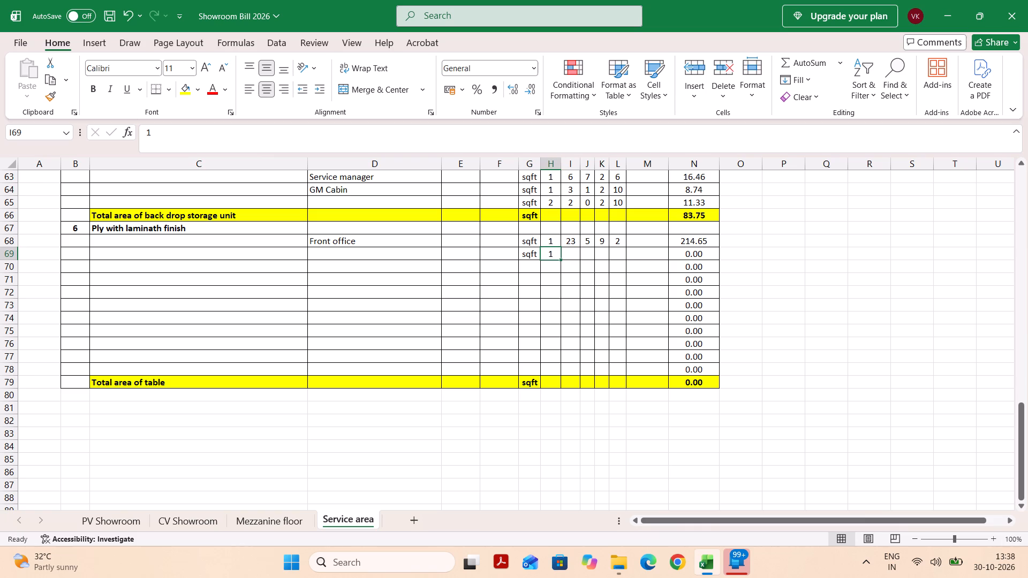
pyautogui.write('-1')
pyautogui.press('Tab')
pyautogui.press('2')
pyautogui.press('Tab')
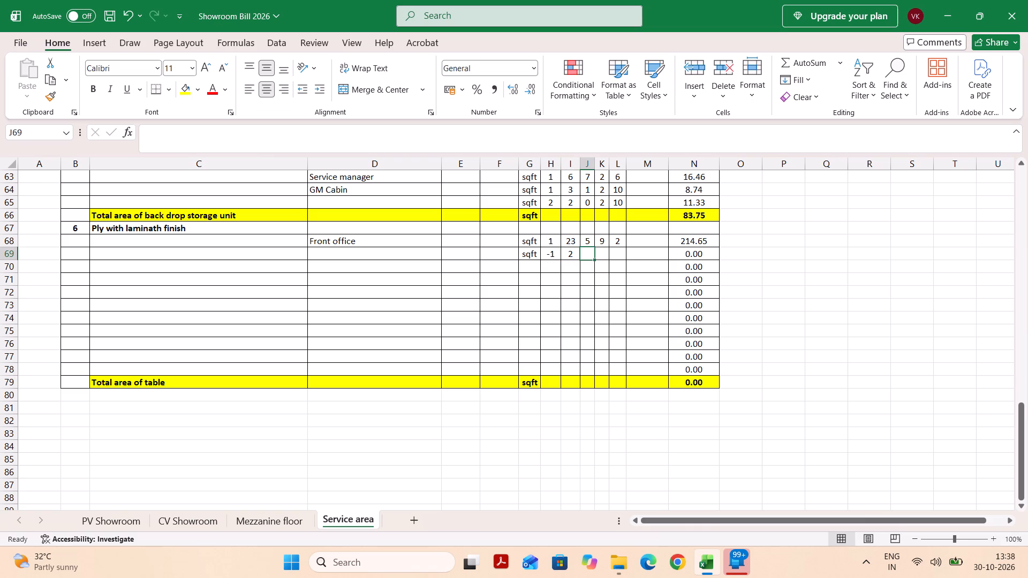
pyautogui.write('11')
pyautogui.press('Tab')
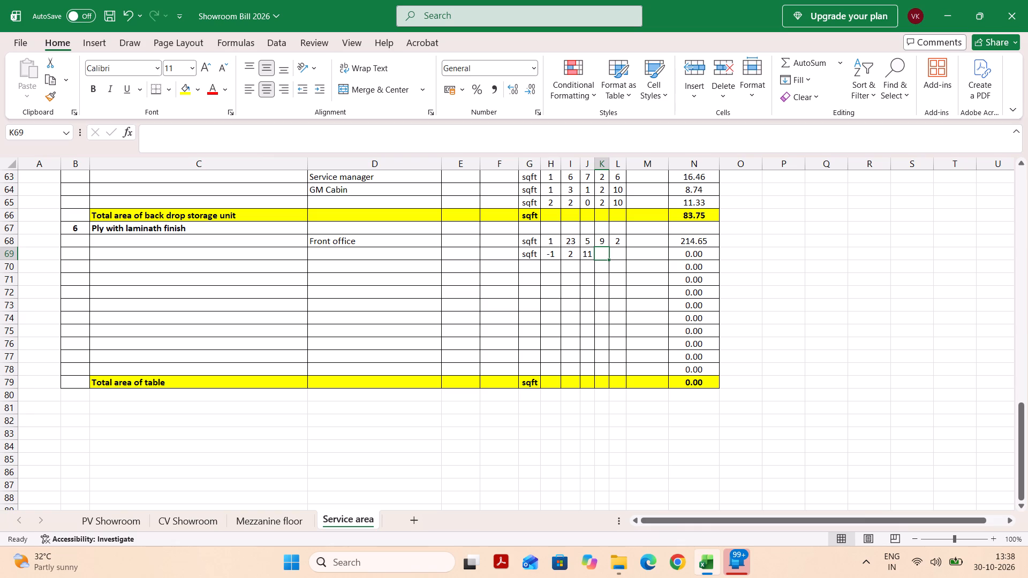
pyautogui.press('2')
pyautogui.press('BackSpace')
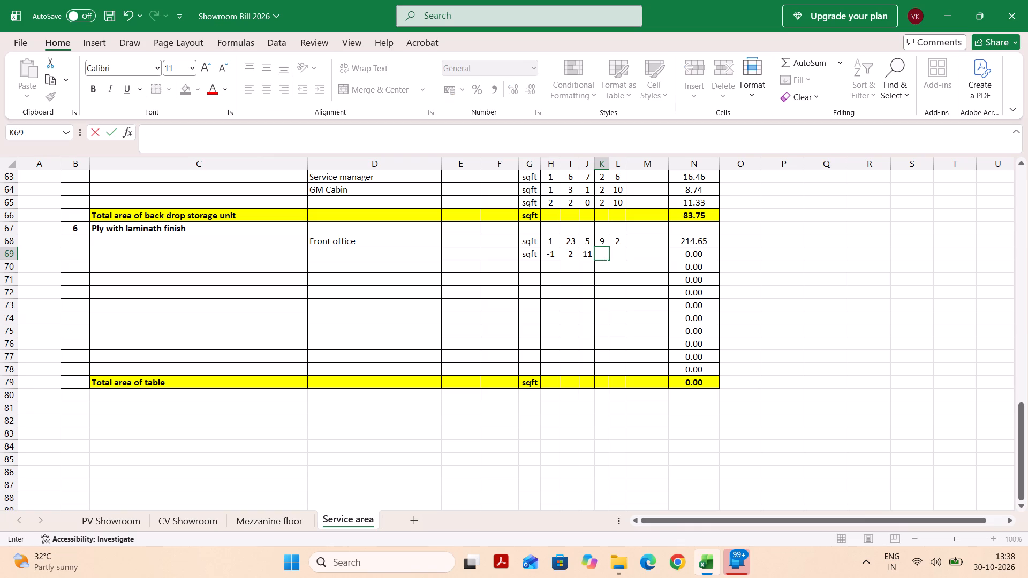
pyautogui.press('2')
pyautogui.press('Tab')
pyautogui.write('11')
pyautogui.press('Tab')
pyautogui.press('Return')
# Fill row 70 as a second deduction with unit sqft, quantity -2 and dimensions 3, 0, 6 and 11.
pyautogui.press('Tab')
pyautogui.press('Tab')
pyautogui.press('Tab')
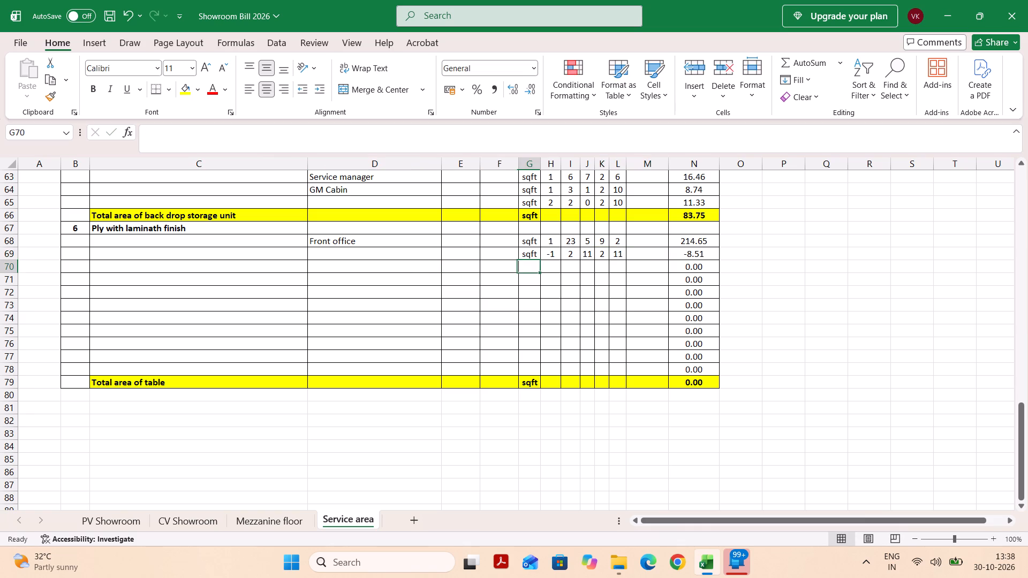
pyautogui.write('sq')
pyautogui.press('Tab')
pyautogui.press('1')
pyautogui.press('Tab')
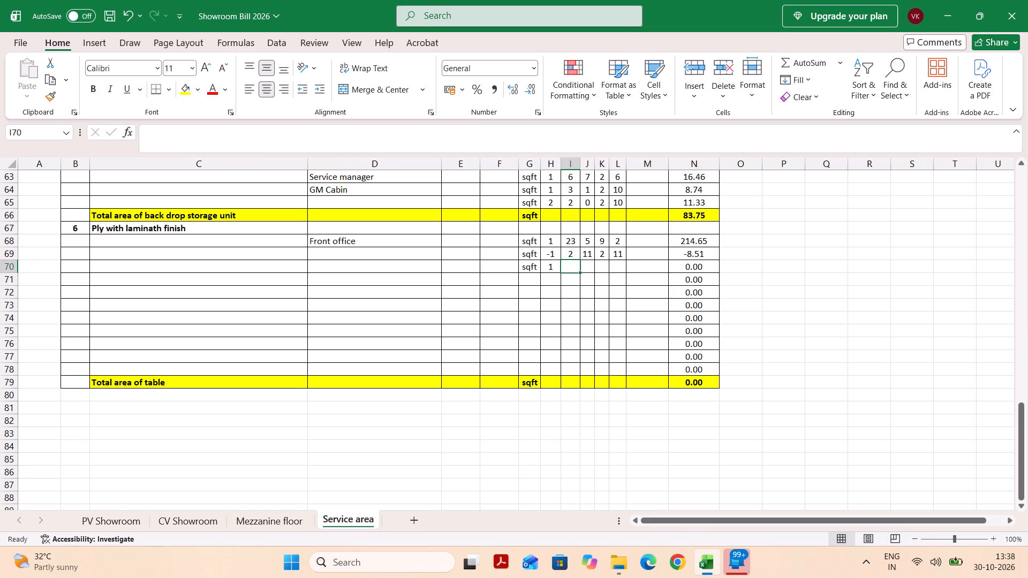
pyautogui.hotkey('shift', 'Tab')
pyautogui.press('-')
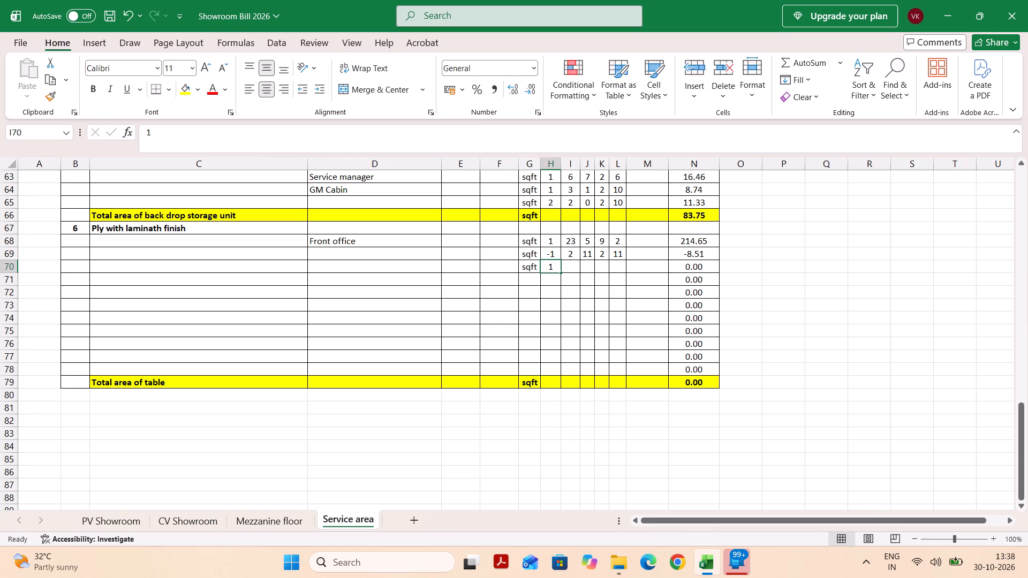
pyautogui.press('1')
pyautogui.press('Tab')
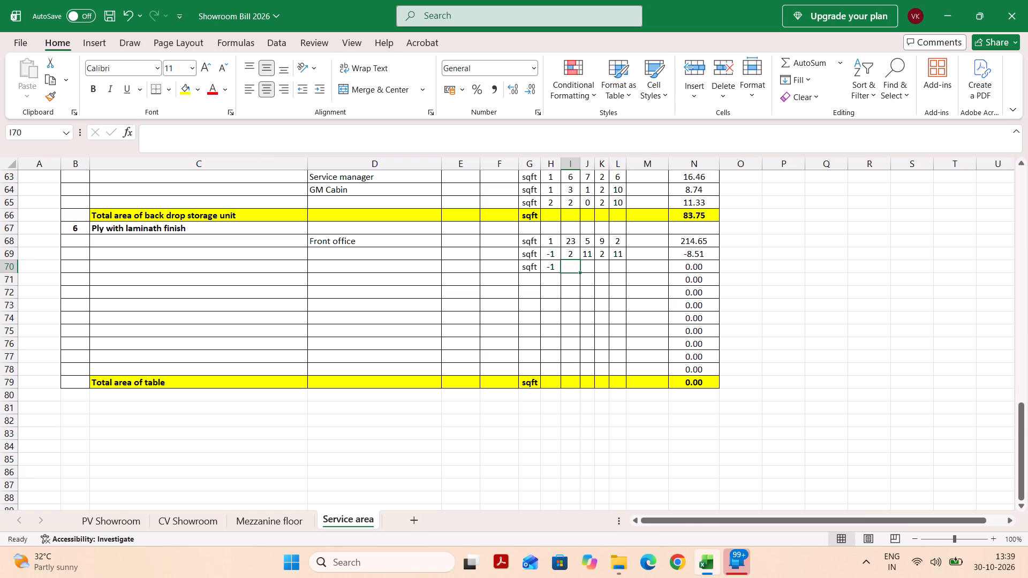
pyautogui.hotkey('shift', 'Tab')
pyautogui.write('-2')
pyautogui.press('Tab')
pyautogui.press('6')
pyautogui.press('Tab')
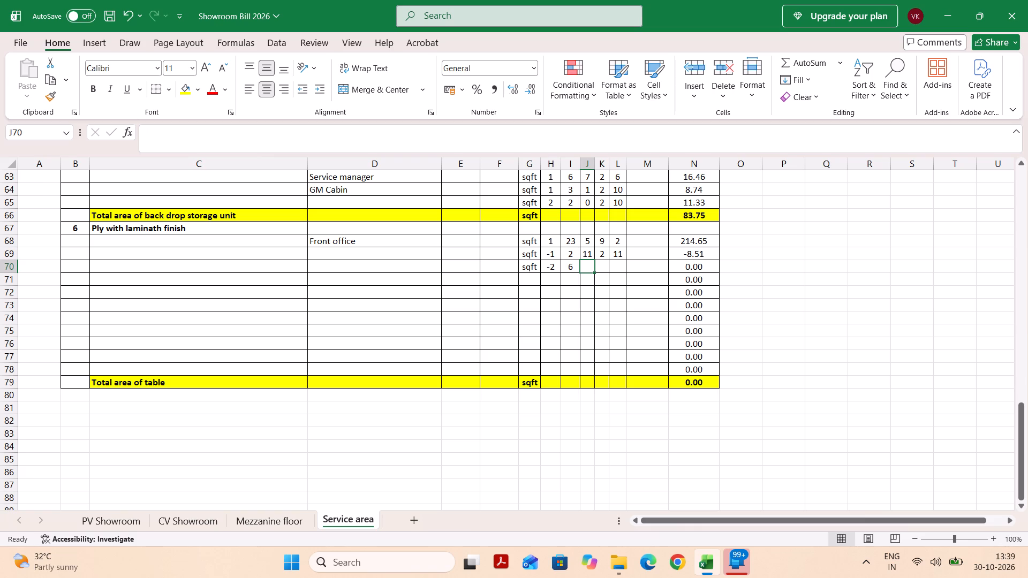
pyautogui.hotkey('shift', 'Tab')
pyautogui.press('3')
pyautogui.press('Tab')
pyautogui.press('0')
pyautogui.press('Tab')
pyautogui.press('6')
pyautogui.press('Tab')
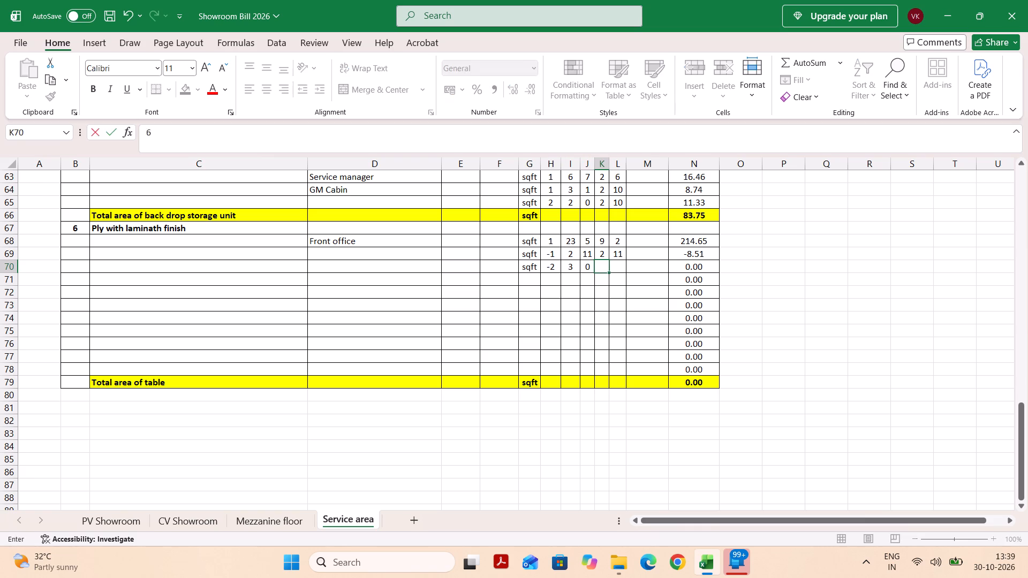
pyautogui.write('11')
pyautogui.press('Tab')
pyautogui.press('Return')
# Fill row 71 with unit sqft, quantity 2 and dimensions 6, 8, 9 and 2.
pyautogui.press('Tab')
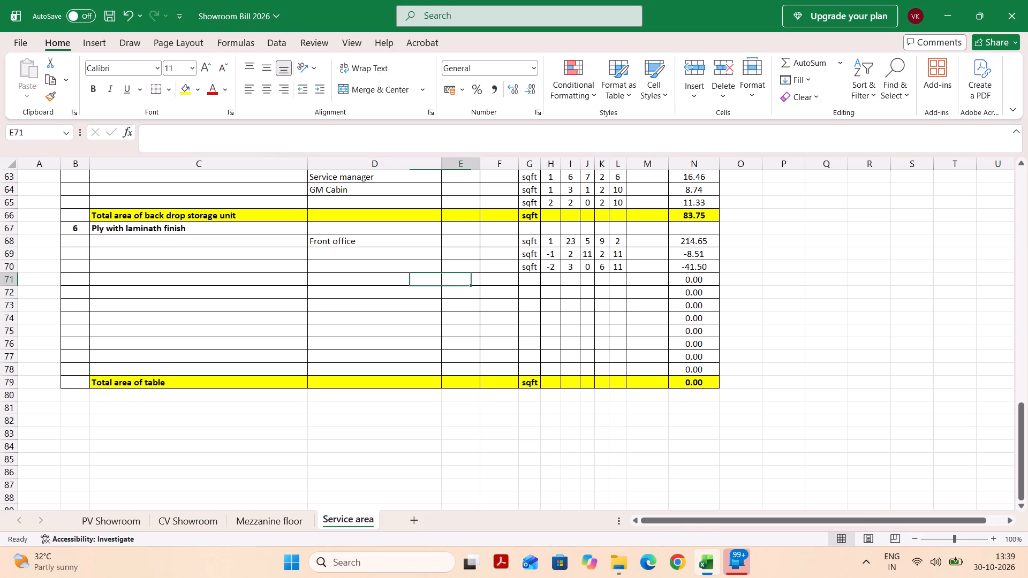
pyautogui.press('Tab')
pyautogui.press('Tab')
pyautogui.write('sq')
pyautogui.press('Tab')
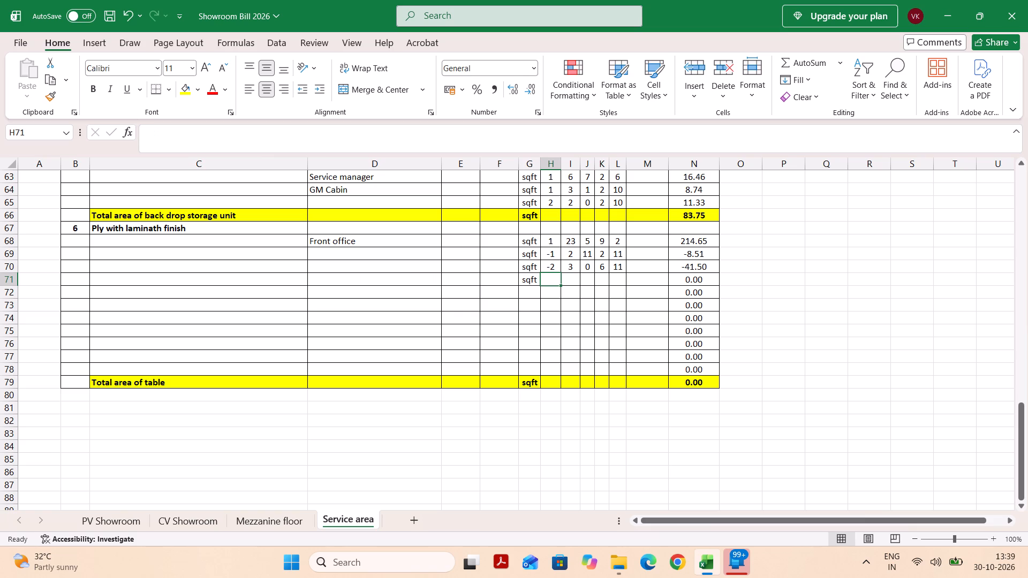
pyautogui.press('2')
pyautogui.press('Tab')
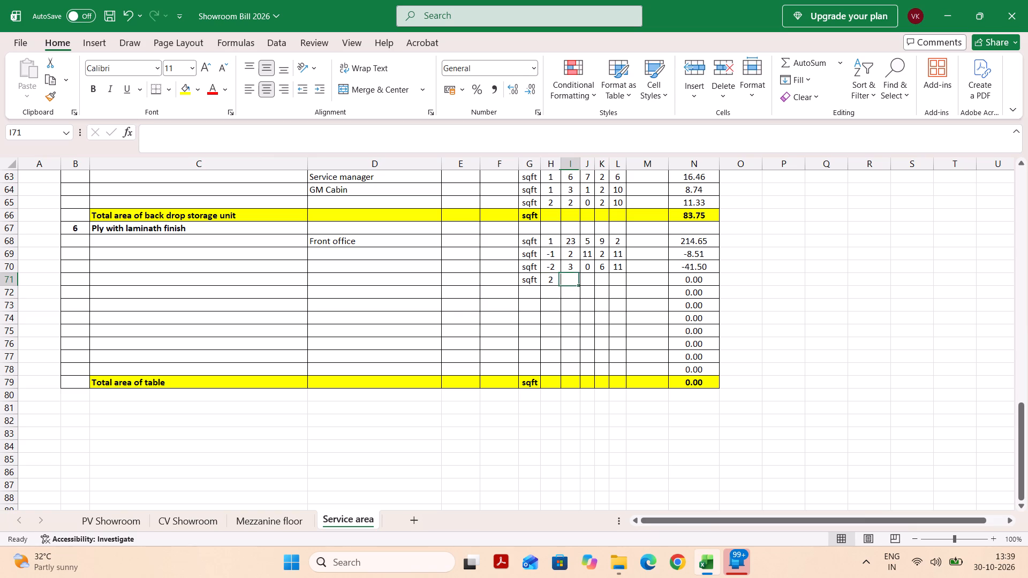
pyautogui.press('6')
pyautogui.press('Tab')
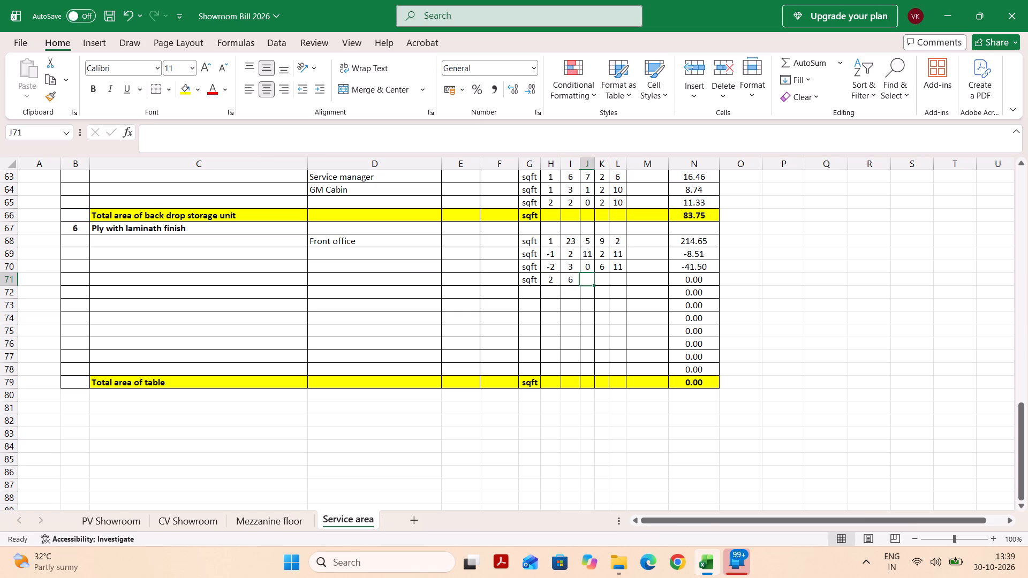
pyautogui.press('8')
pyautogui.press('Tab')
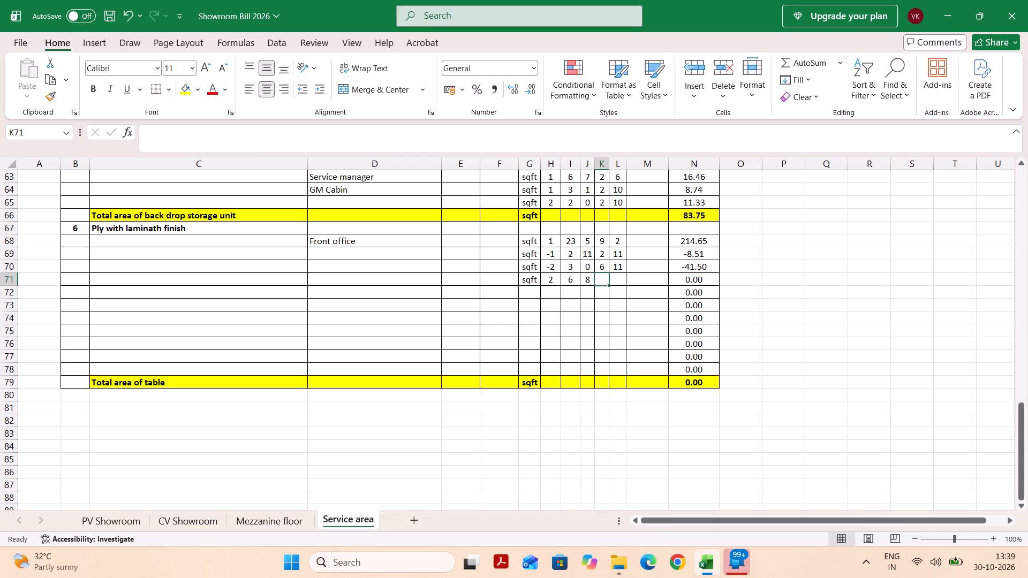
pyautogui.press('9')
pyautogui.press('Tab')
pyautogui.press('2')
pyautogui.press('Tab')
pyautogui.press('Return')
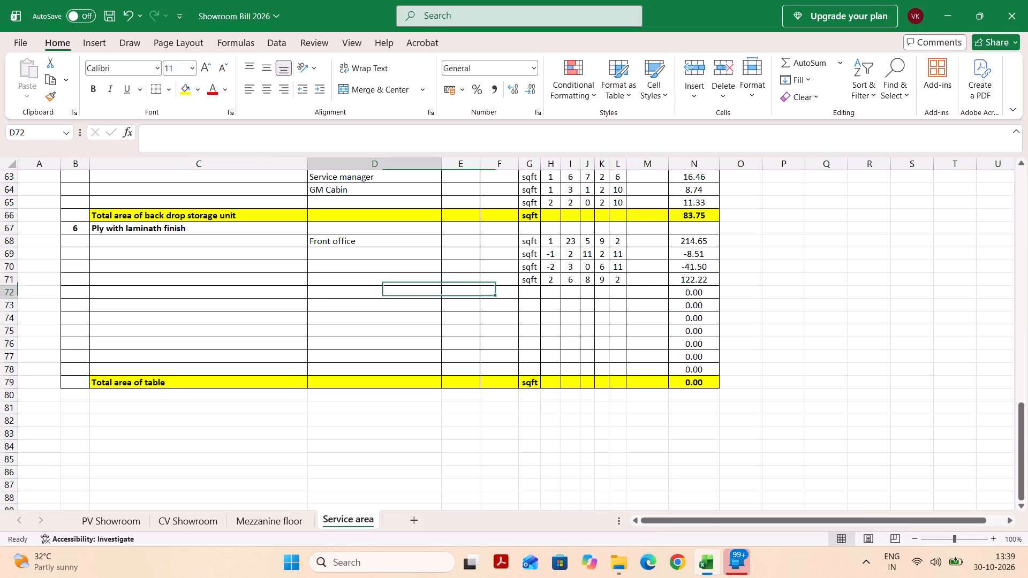
# Enter the unit sqft in G72 for the next measurement row of section 6.
pyautogui.press('Tab')
pyautogui.press('Tab')
pyautogui.press('Tab')
pyautogui.write('sq')
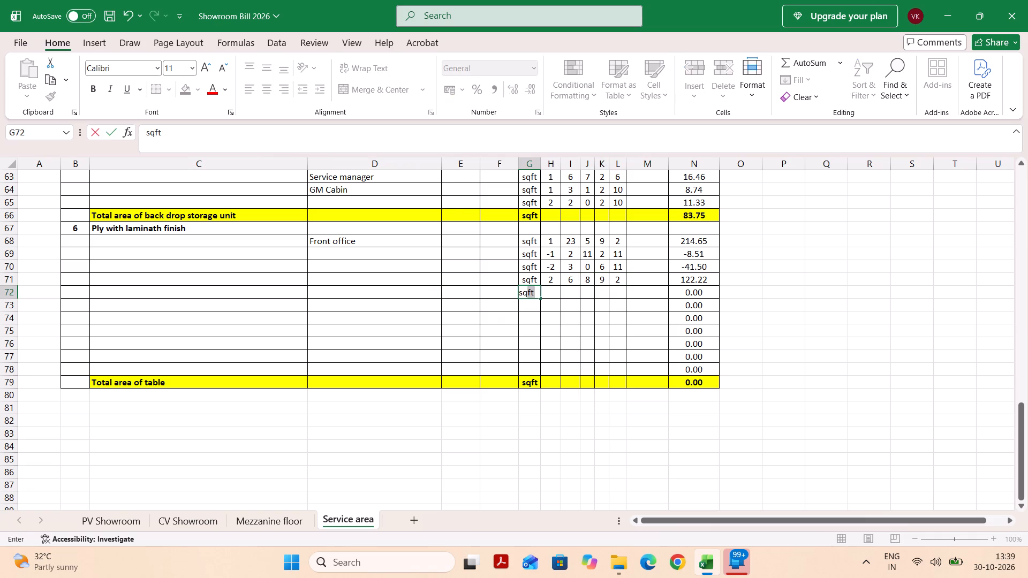
pyautogui.press('Tab')
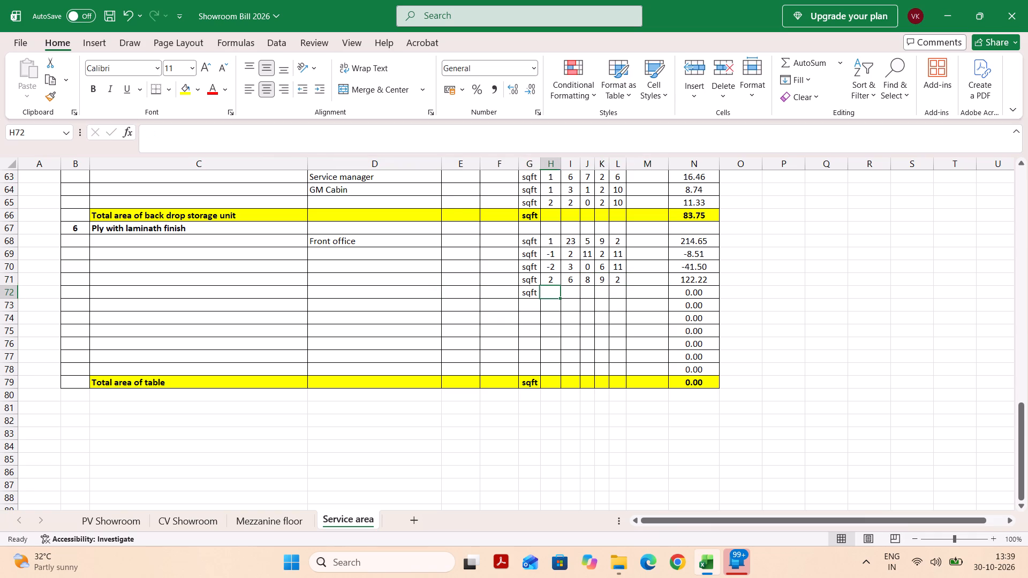
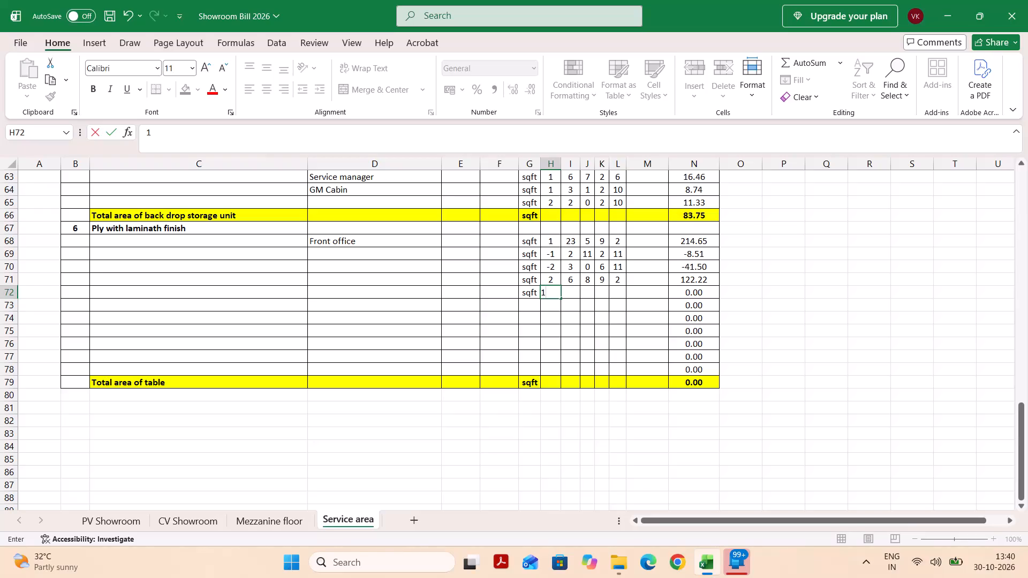
# Complete row 72 with quantity 1 and dimensions 6, 11, 1 and 0.
pyautogui.press('Tab')
pyautogui.press('6')
pyautogui.press('Tab')
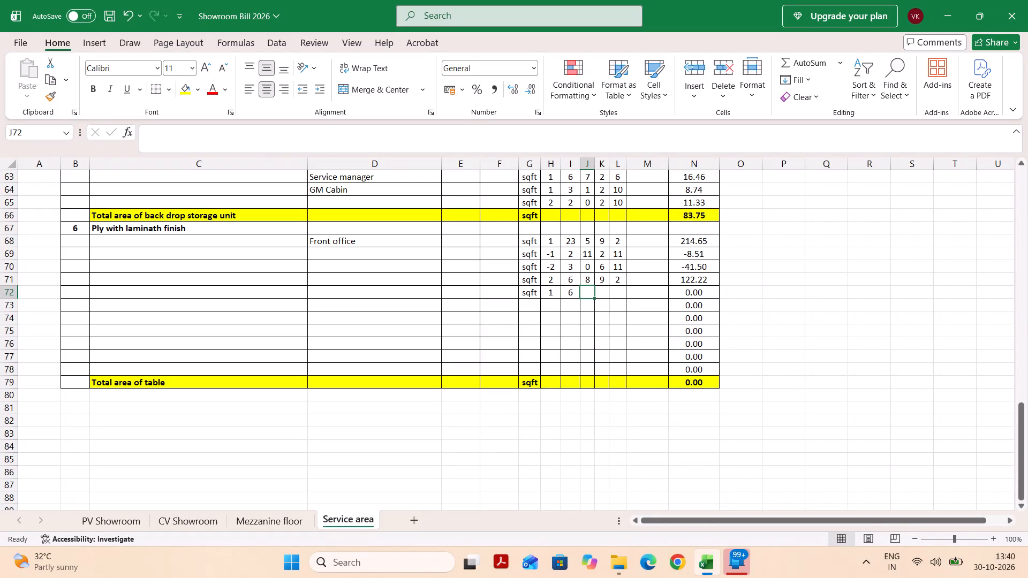
pyautogui.write('11')
pyautogui.press('Tab')
pyautogui.press('1')
pyautogui.press('Tab')
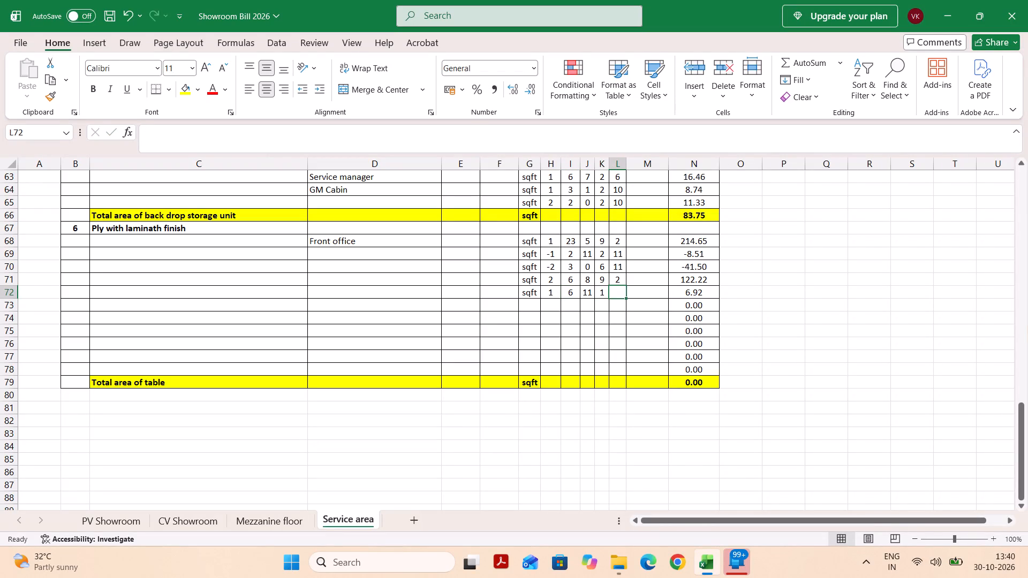
pyautogui.press('0')
pyautogui.press('Return')
# Fill row 73 with unit sqft, quantity 1 and dimensions 5, 8, 1 and 0.
pyautogui.press('Tab')
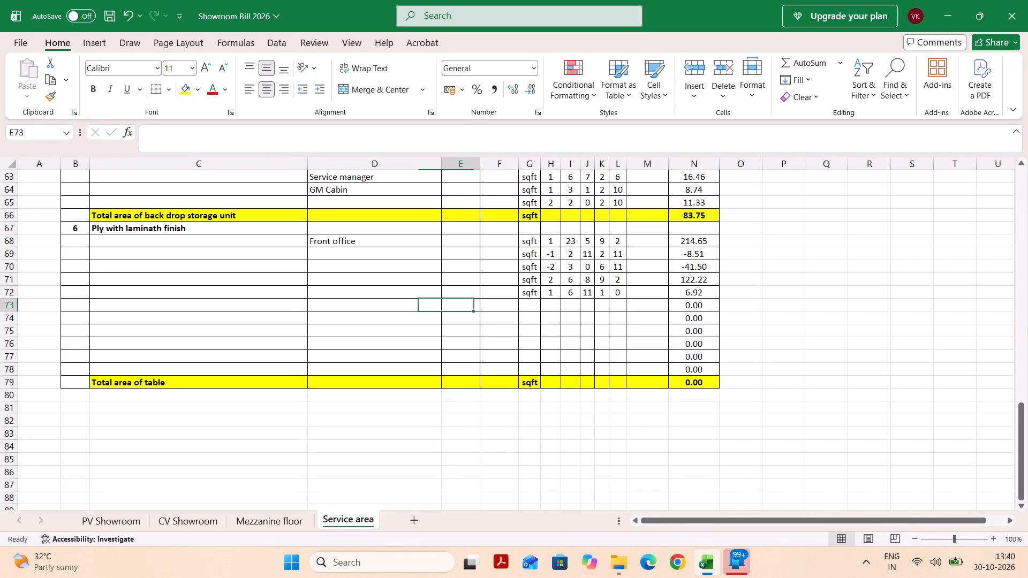
pyautogui.press('Tab')
pyautogui.press('Tab')
pyautogui.write('sq')
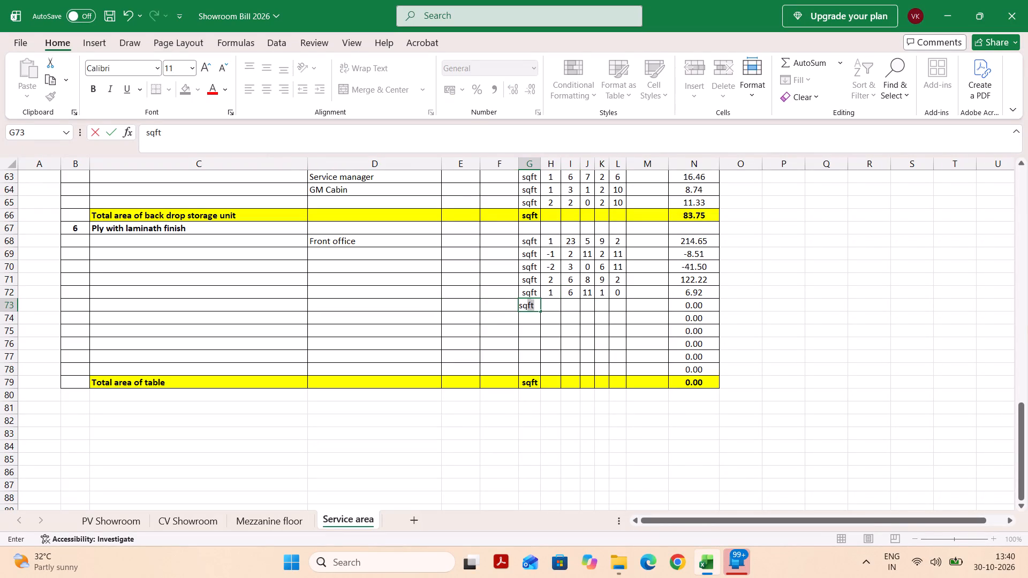
pyautogui.press('Tab')
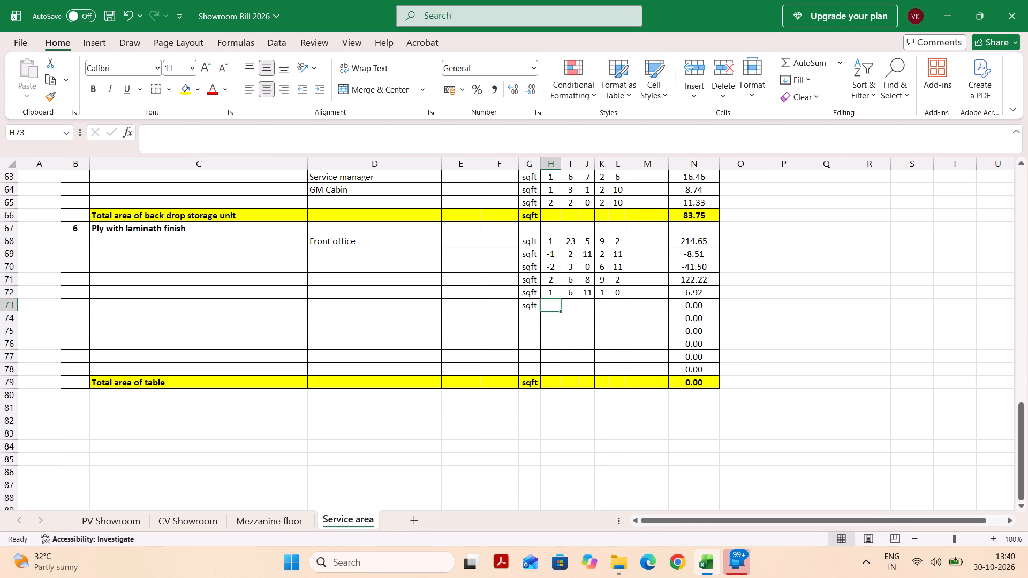
pyautogui.press('1')
pyautogui.press('Tab')
pyautogui.press('5')
pyautogui.press('Tab')
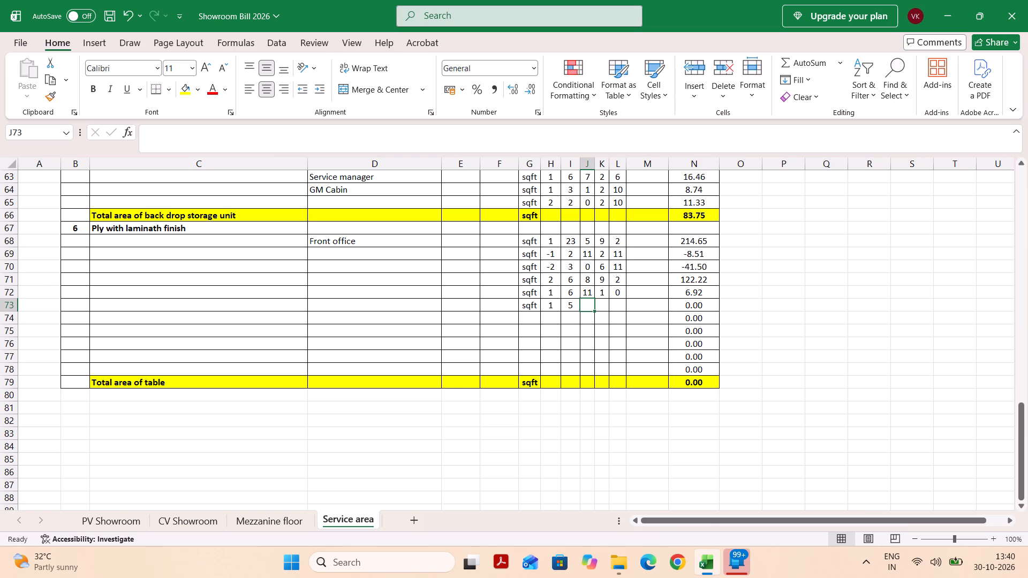
pyautogui.press('8')
pyautogui.press('Tab')
pyautogui.press('1')
pyautogui.press('Tab')
pyautogui.press('0')
pyautogui.press('Tab')
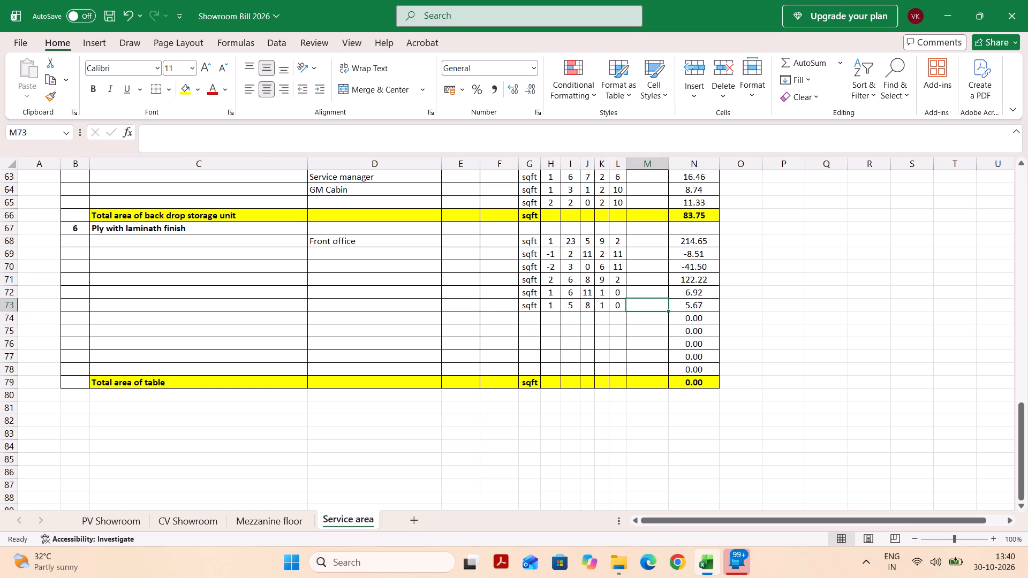
pyautogui.press('Return')
# Enter the unit sqft in G74 for another measurement row of section 6.
pyautogui.press('Tab')
pyautogui.press('Tab')
pyautogui.press('Tab')
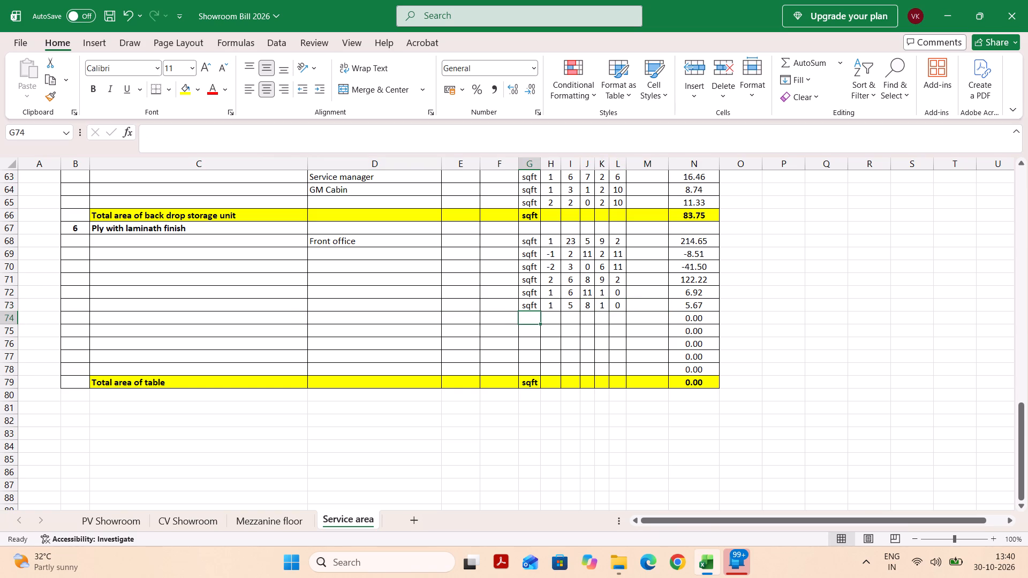
pyautogui.write('sq')
pyautogui.press('Tab')
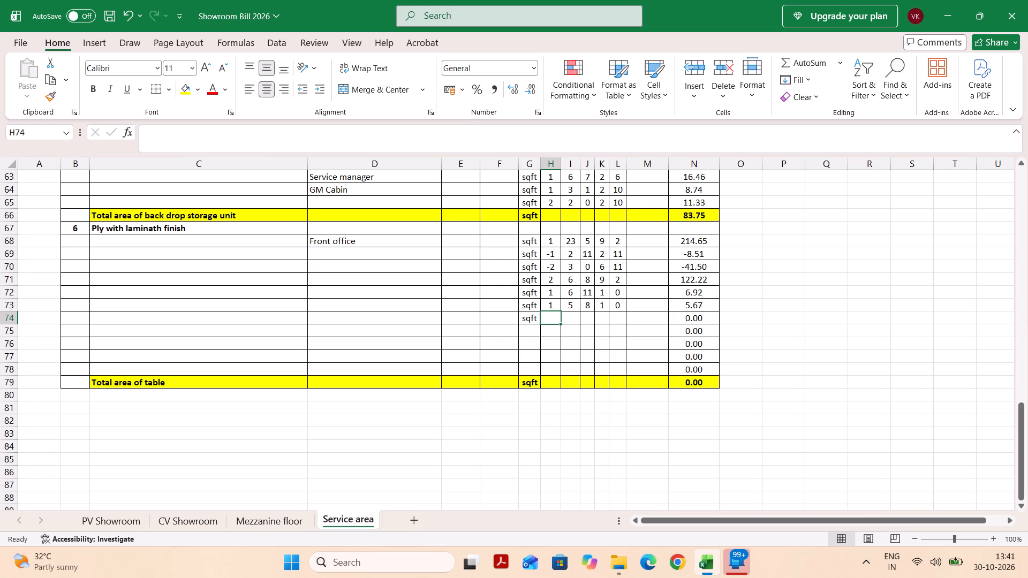
# Shorten the section 3 heading in C48 to Panelling.
pyautogui.scroll(2, 470, 283)
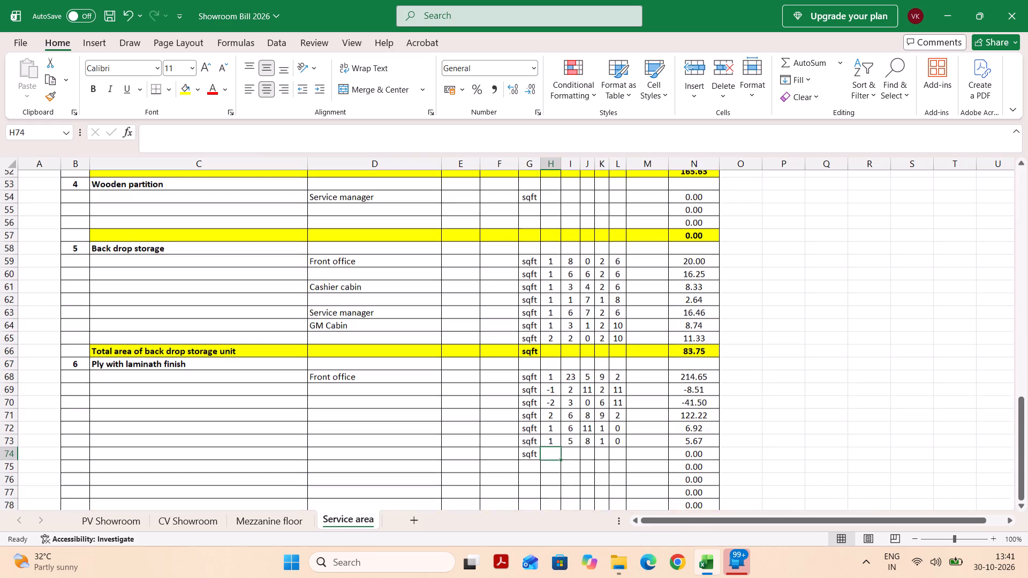
pyautogui.scroll(1, 470, 283)
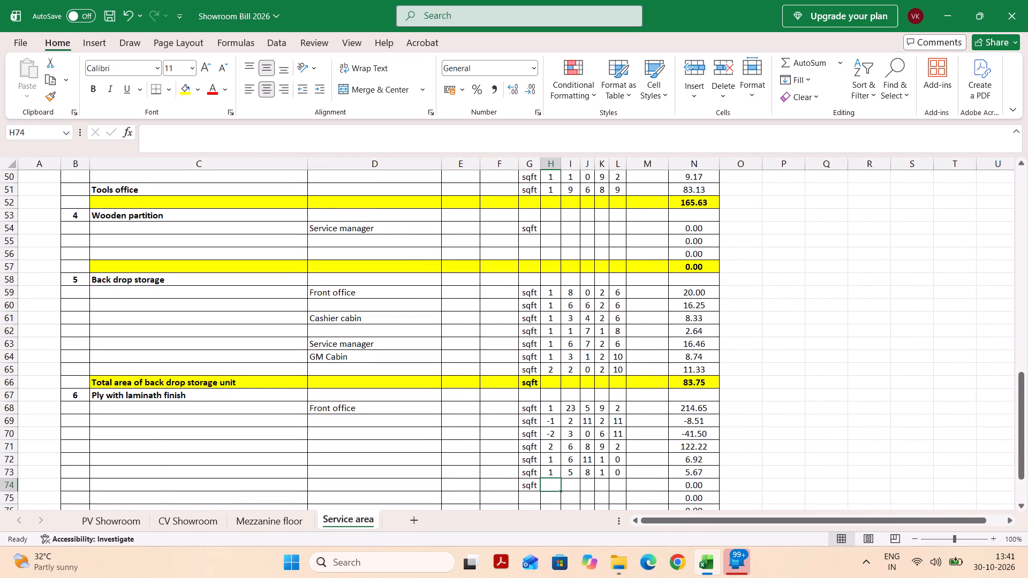
pyautogui.click(554, 227)
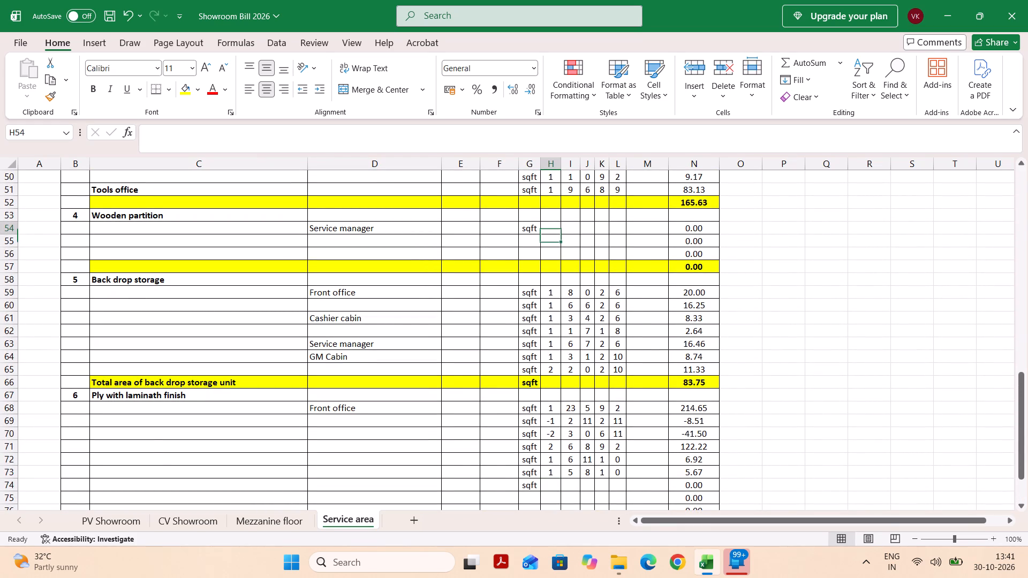
pyautogui.scroll(1, 554, 227)
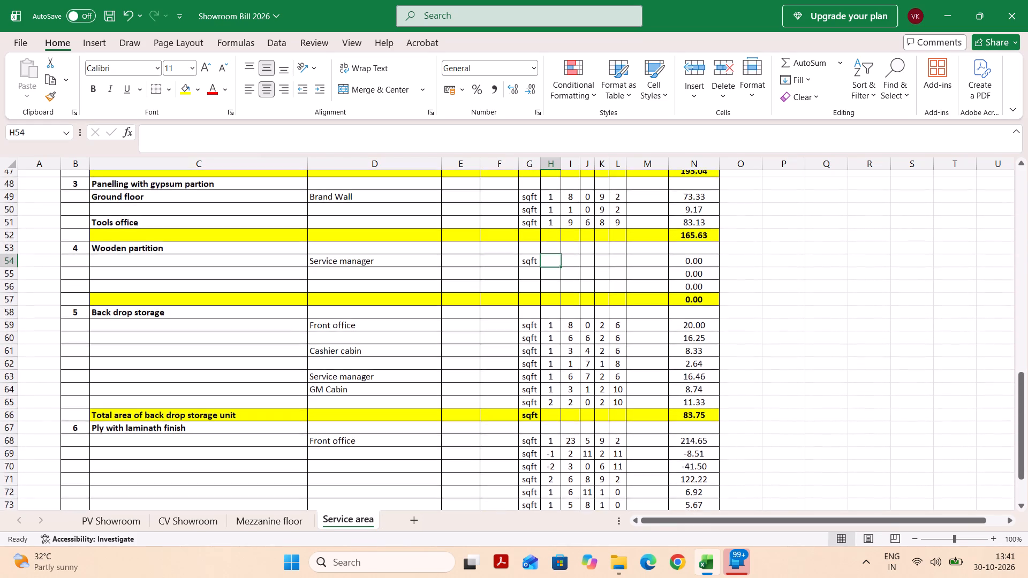
pyautogui.scroll(2, 554, 227)
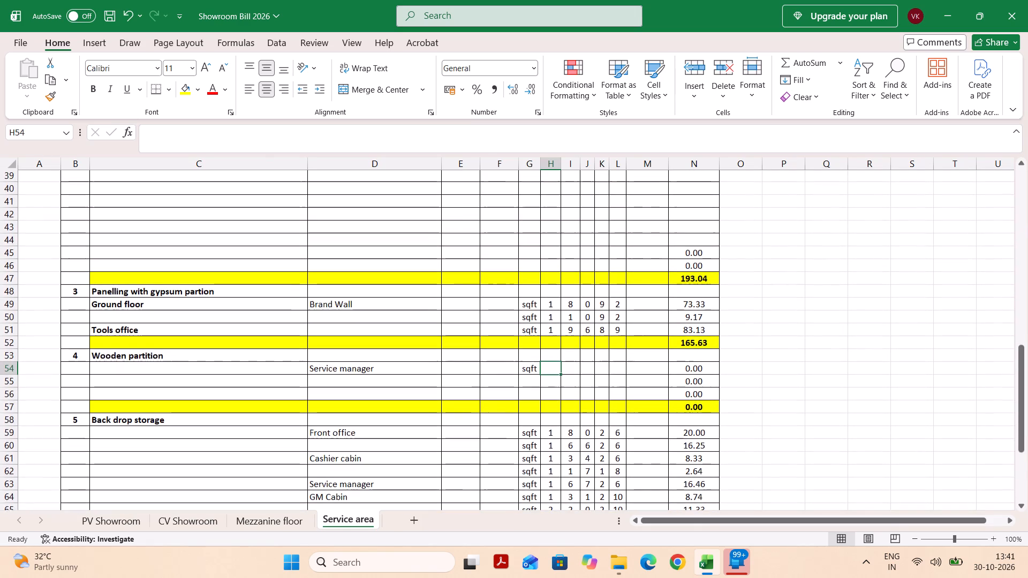
pyautogui.click(197, 296)
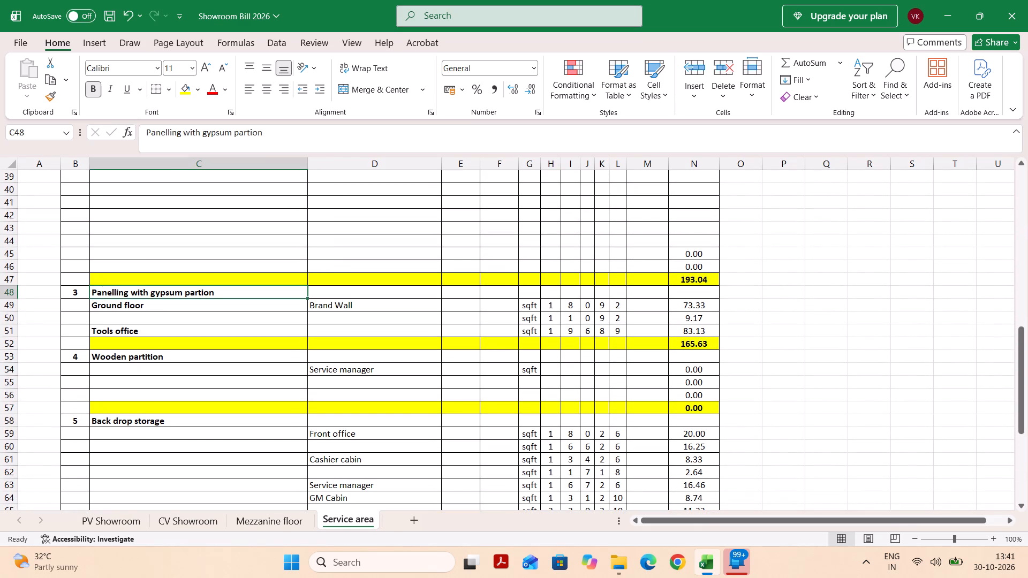
pyautogui.moveTo(268, 133); pyautogui.dragTo(175, 139)
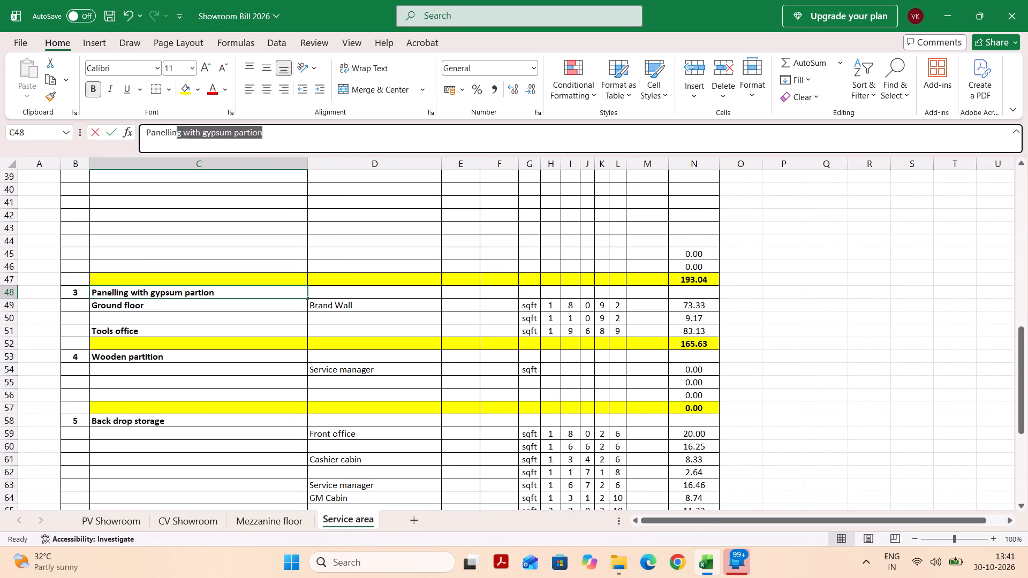
pyautogui.moveTo(175, 139); pyautogui.dragTo(183, 139)
pyautogui.press('BackSpace')
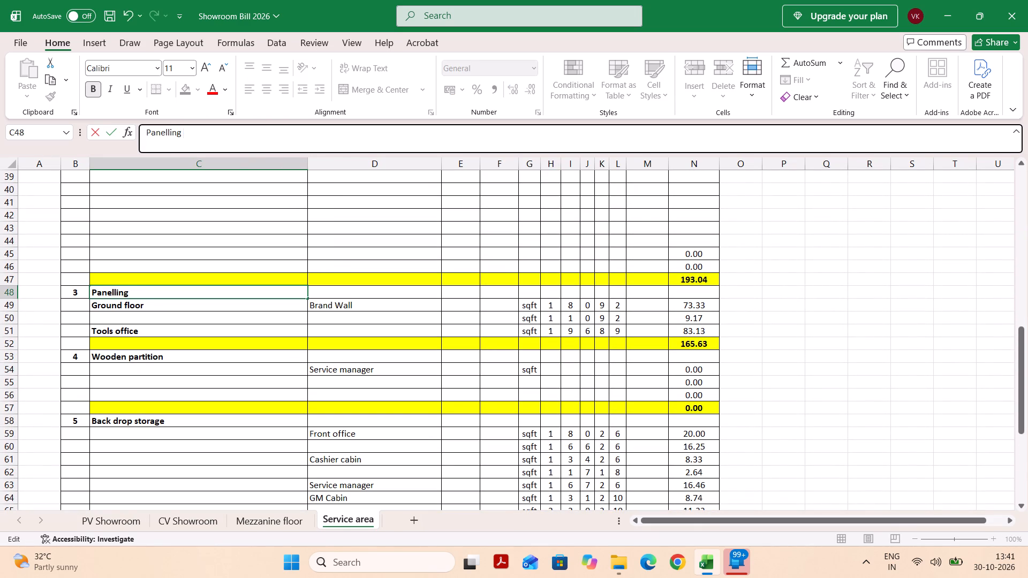
# Insert two blank rows above the yellow total row of section 3, below Tools office.
pyautogui.click(152, 344)
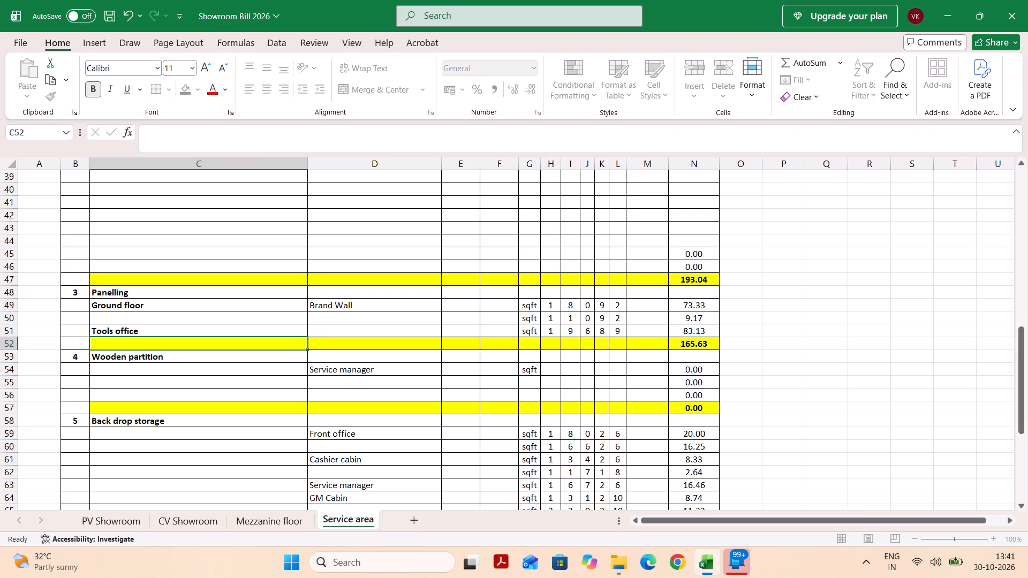
pyautogui.hotkey('shift', 'space')
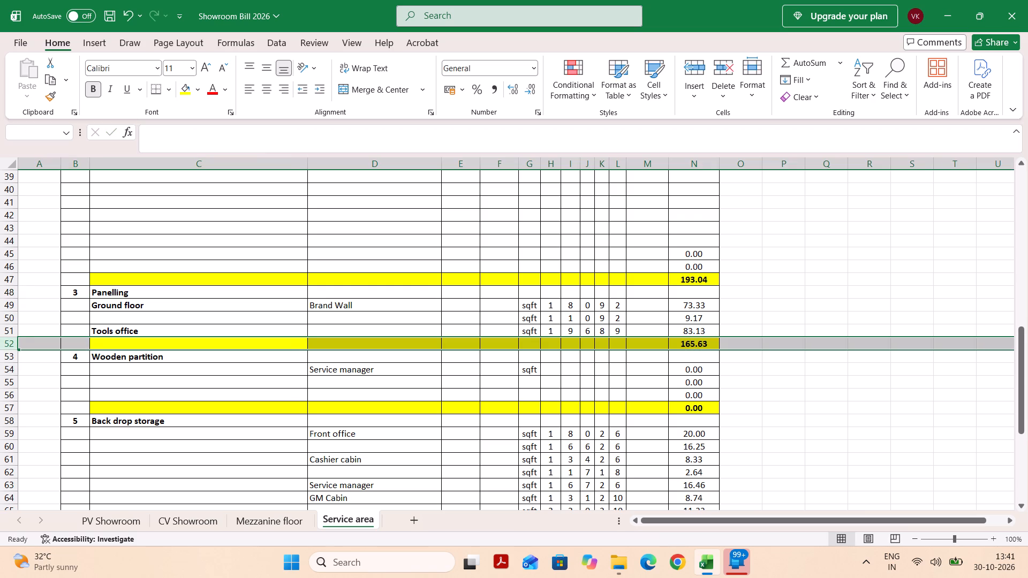
pyautogui.hotkey('ctrl', '+')
pyautogui.hotkey('ctrl', '+')
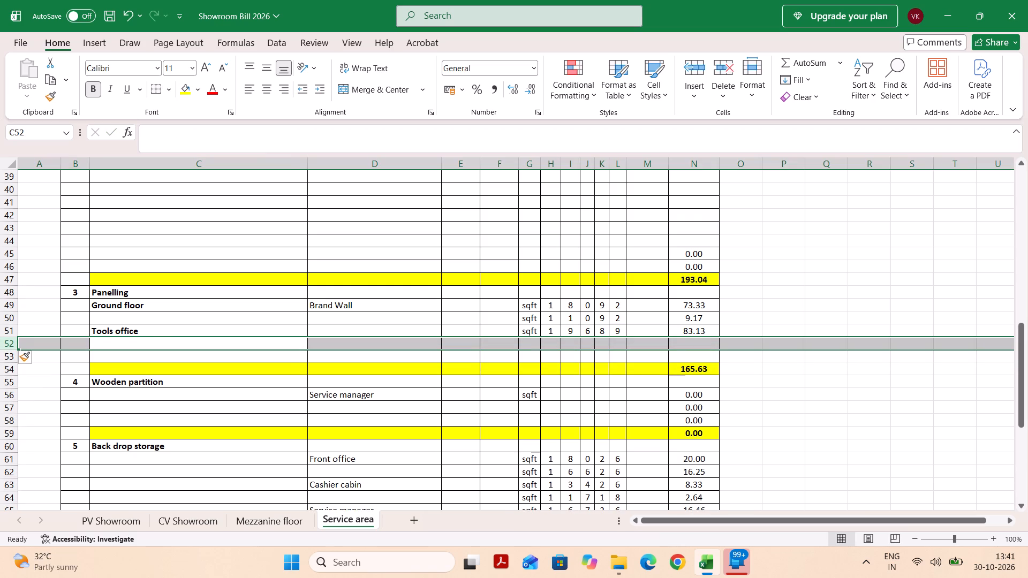
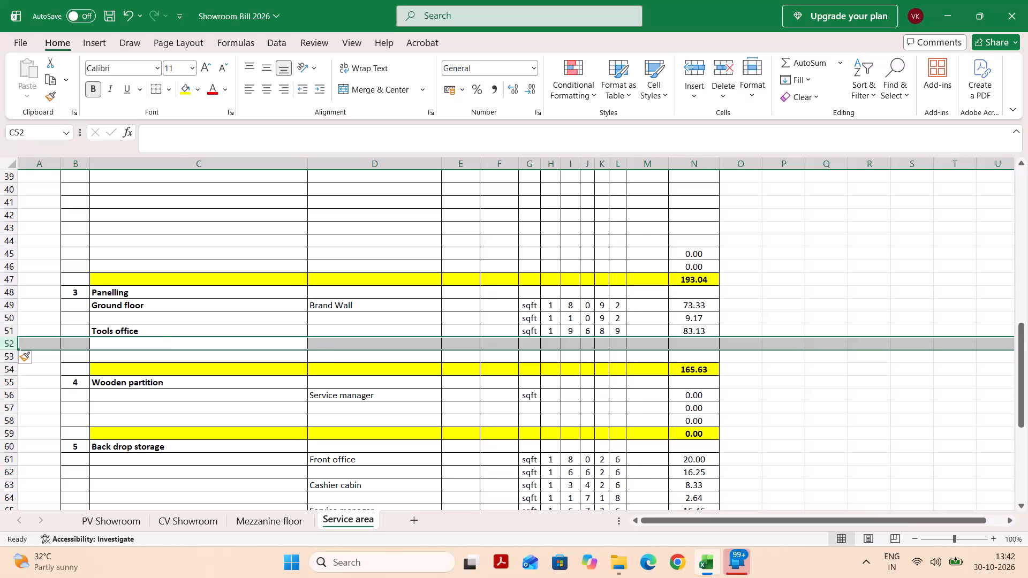
# Undo the insertion of the two blank rows between Tools office and the yellow total row of section 3.
pyautogui.click(190, 346)
pyautogui.click(157, 337)
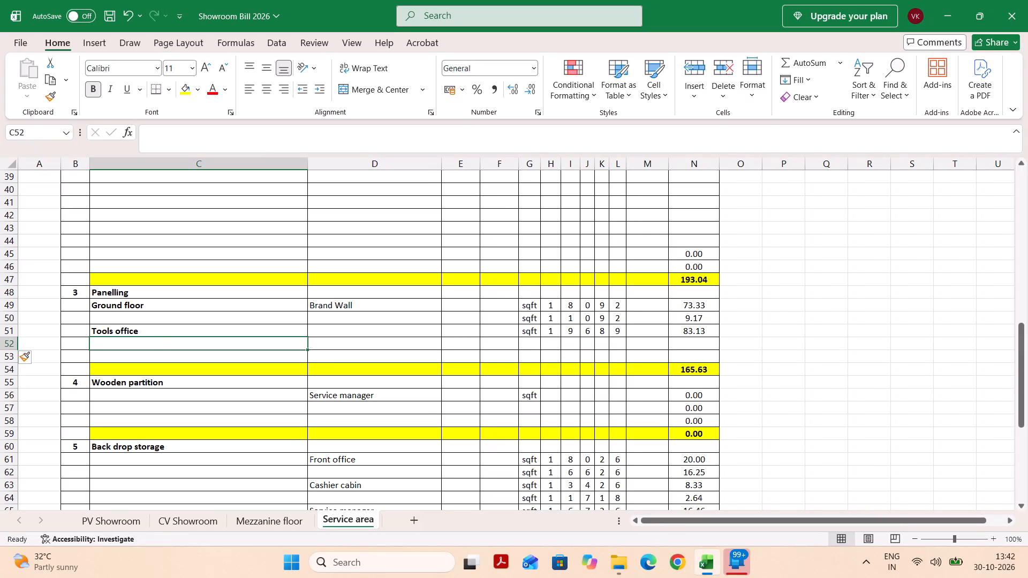
pyautogui.click(169, 348)
pyautogui.hotkey('ctrl', 'z')
pyautogui.hotkey('ctrl', 'z')
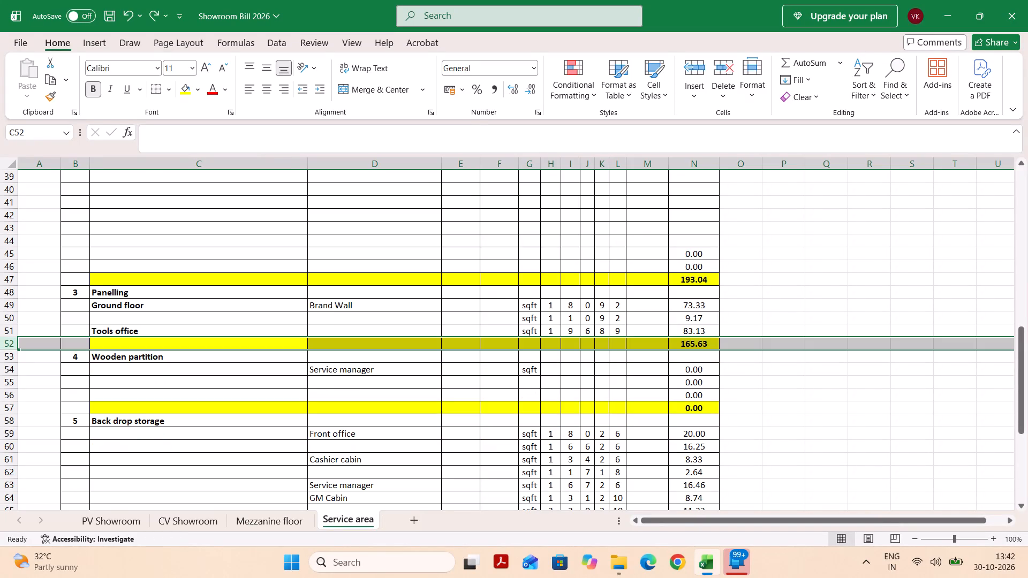
# Insert two blank rows above the Tools office row in the Panelling section.
pyautogui.click(92, 331)
pyautogui.hotkey('shift', 'space')
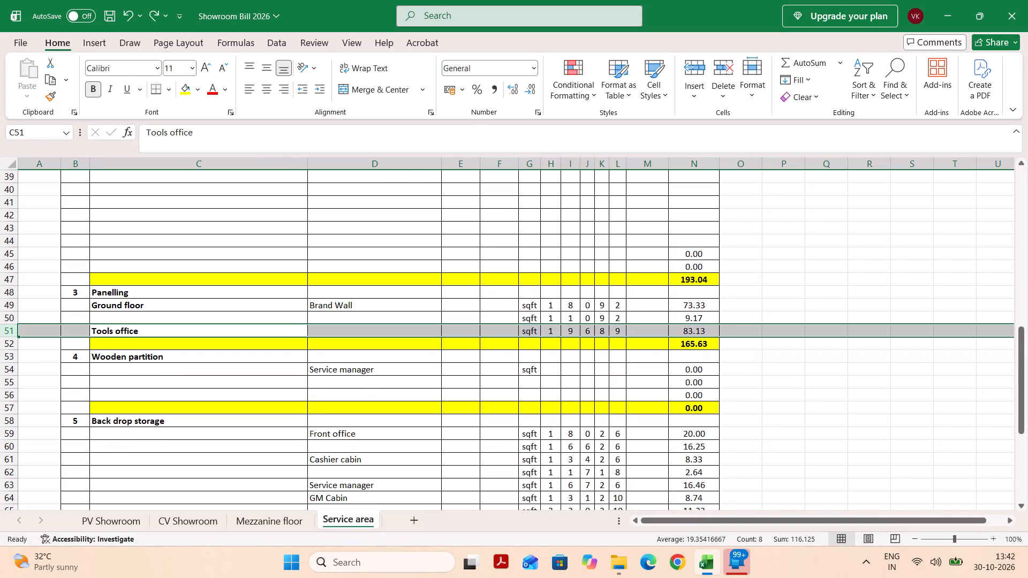
pyautogui.hotkey('ctrl', '+')
pyautogui.hotkey('ctrl', '+')
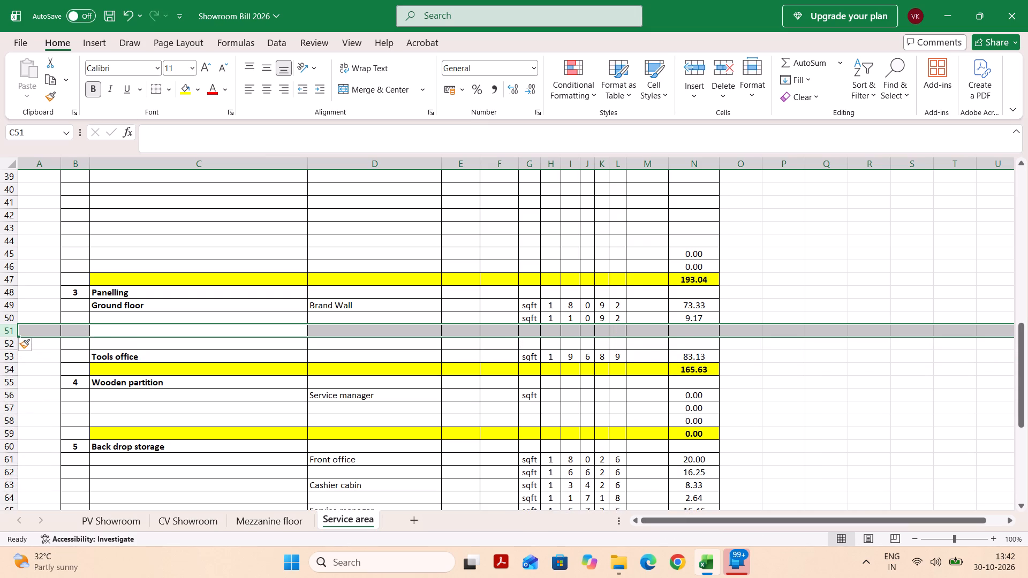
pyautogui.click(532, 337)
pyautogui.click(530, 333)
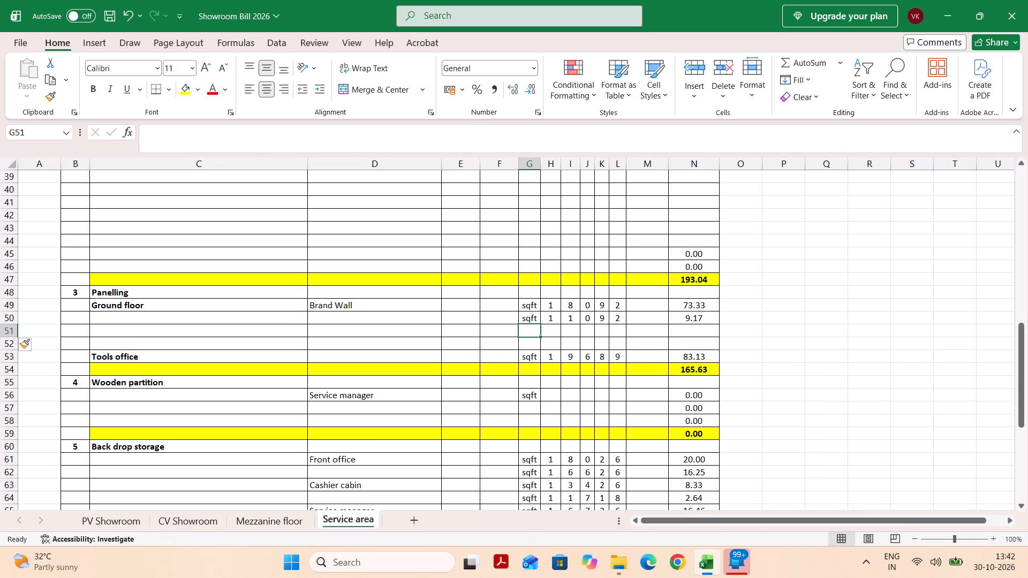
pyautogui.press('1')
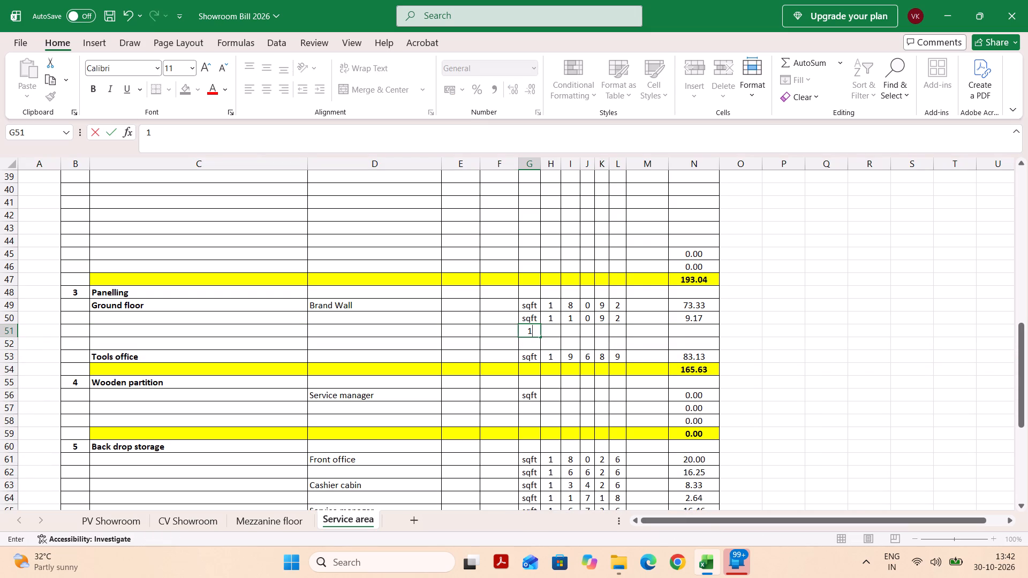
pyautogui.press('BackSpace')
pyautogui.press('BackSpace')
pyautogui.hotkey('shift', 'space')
# Insert two more blank rows at row 51, between the Brand Wall measurements and Tools office.
pyautogui.hotkey('shift', 'Tab')
pyautogui.hotkey('shift', 'Tab')
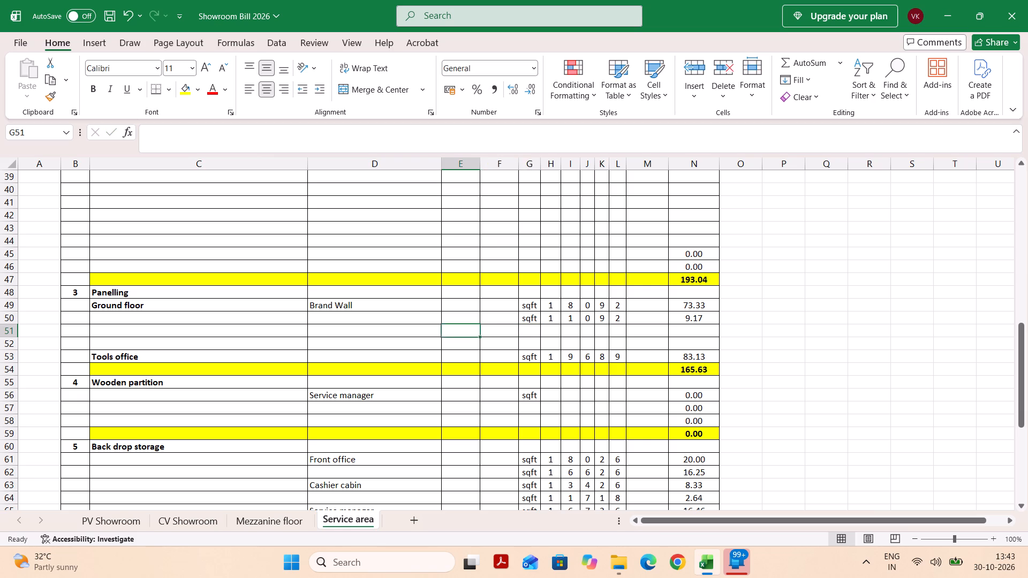
pyautogui.hotkey('shift', 'Tab')
pyautogui.hotkey('shift', 'space')
pyautogui.hotkey('ctrl', '+')
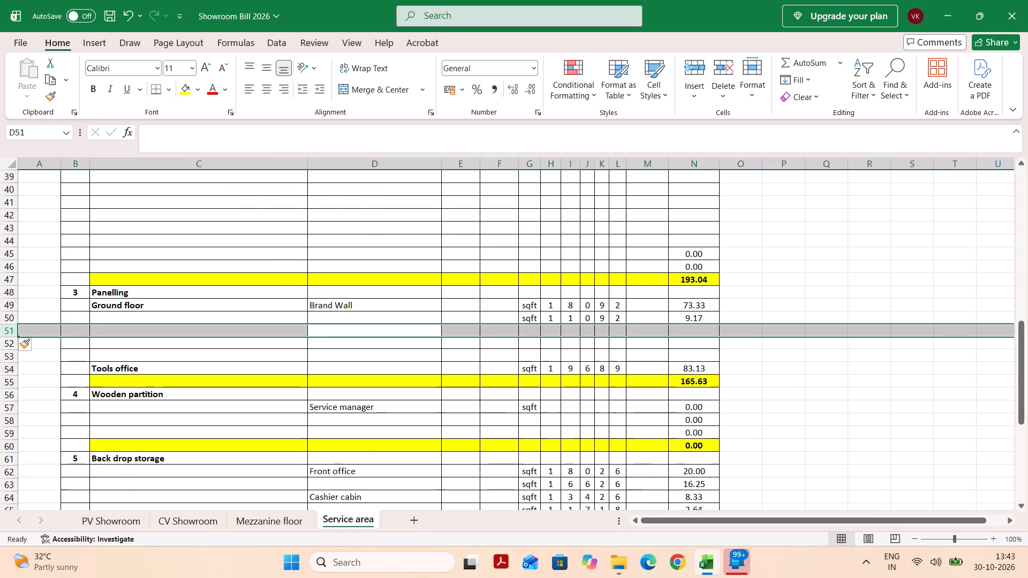
pyautogui.hotkey('ctrl', '+')
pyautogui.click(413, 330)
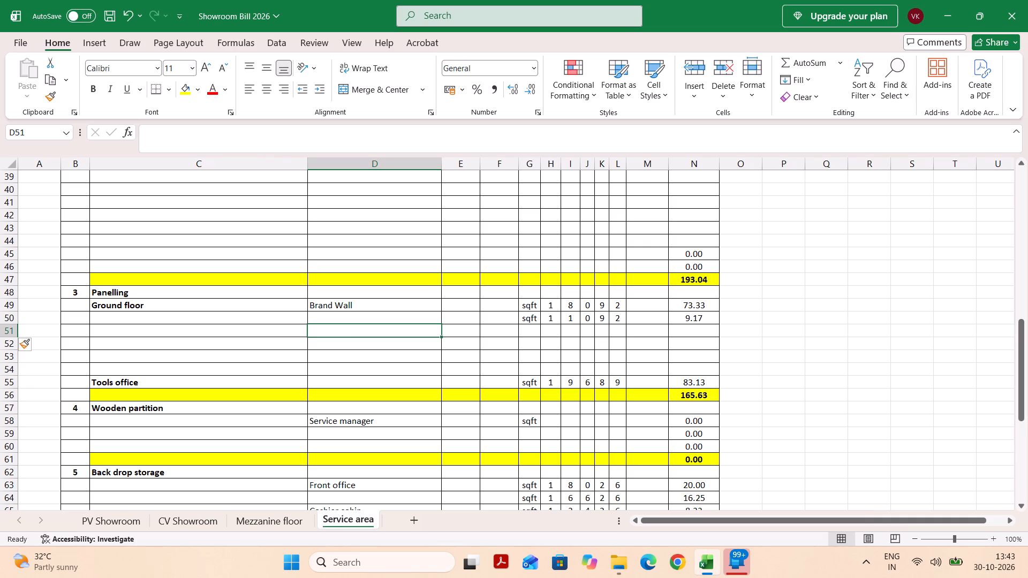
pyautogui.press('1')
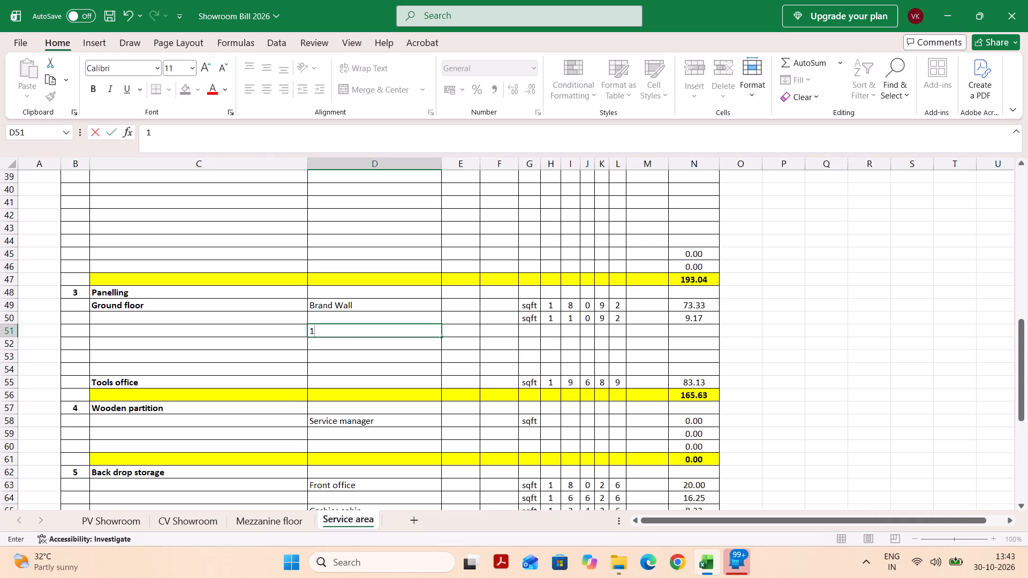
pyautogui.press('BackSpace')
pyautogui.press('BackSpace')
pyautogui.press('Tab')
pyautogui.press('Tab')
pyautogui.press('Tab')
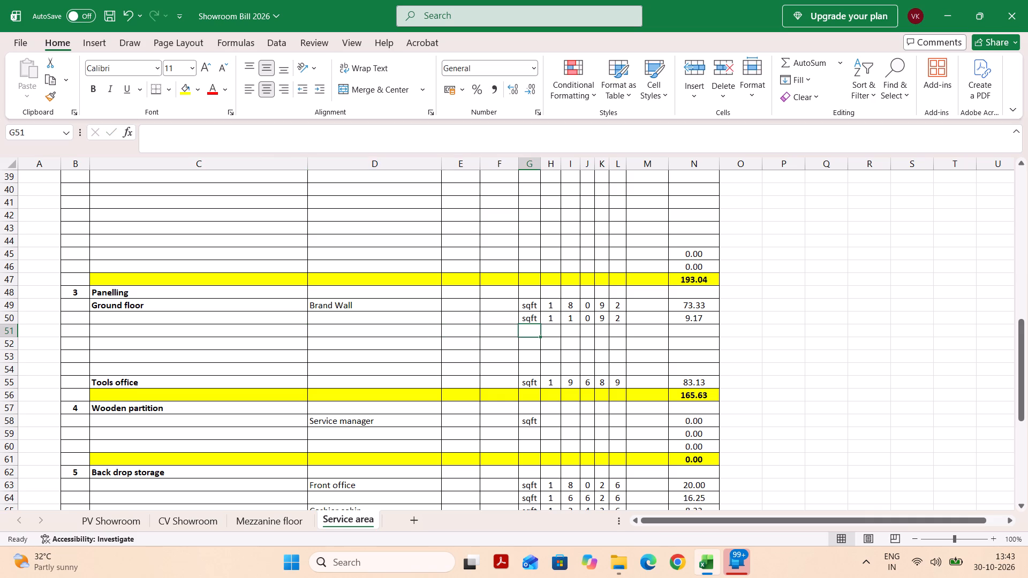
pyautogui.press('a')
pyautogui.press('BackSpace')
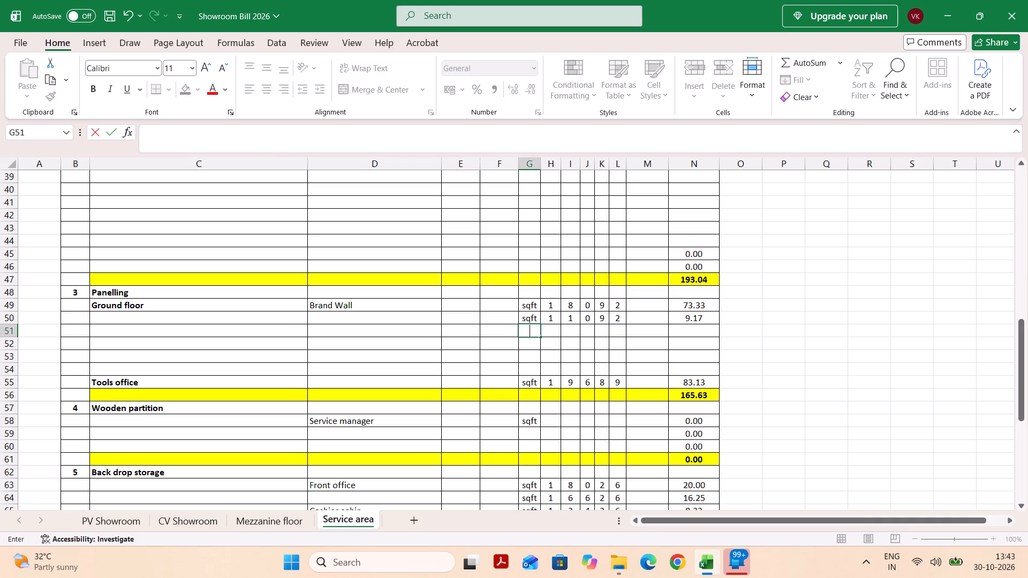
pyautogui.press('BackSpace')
# Enter the location Passage in D51 of the Panelling section.
pyautogui.hotkey('shift', 'Tab')
pyautogui.hotkey('shift', 'Tab')
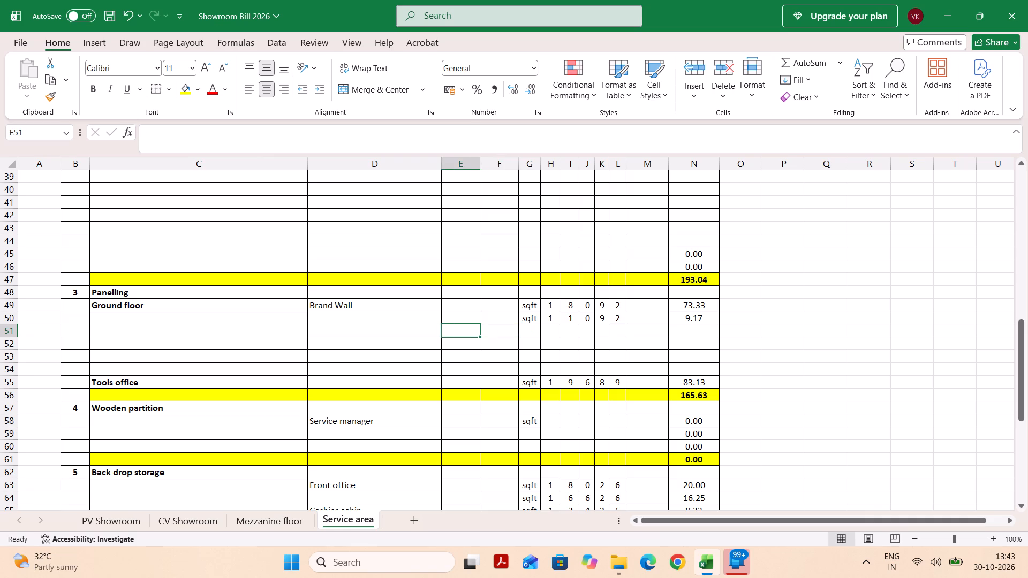
pyautogui.hotkey('shift', 'Tab')
pyautogui.write('passa')
pyautogui.press('BackSpace')
pyautogui.press('BackSpace')
pyautogui.press('BackSpace')
pyautogui.press('BackSpace')
pyautogui.press('BackSpace')
pyautogui.press('BackSpace')
pyautogui.press('BackSpace')
pyautogui.press('BackSpace')
pyautogui.press('BackSpace')
pyautogui.press('BackSpace')
pyautogui.press('BackSpace')
pyautogui.press('BackSpace')
pyautogui.press('BackSpace')
pyautogui.press('BackSpace')
pyautogui.press('BackSpace')
pyautogui.press('BackSpace')
pyautogui.press('BackSpace')
pyautogui.press('BackSpace')
pyautogui.press('BackSpace')
pyautogui.press('BackSpace')
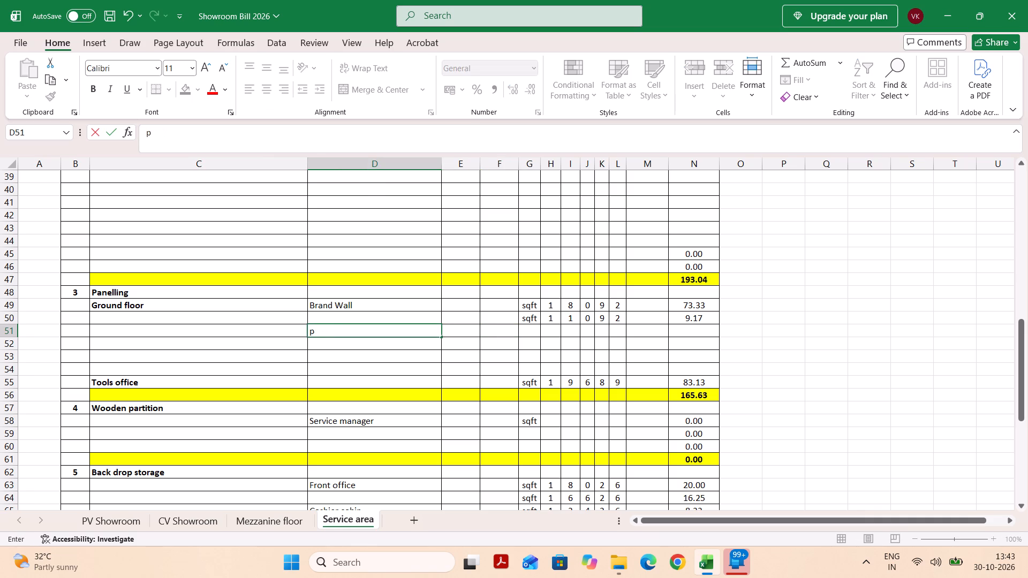
pyautogui.write('Passage')
# Fill the Passage row with unit sqft, quantity 1 and dimensions 4, 2, 9 and 2.
pyautogui.press('Tab')
pyautogui.press('Tab')
pyautogui.press('Tab')
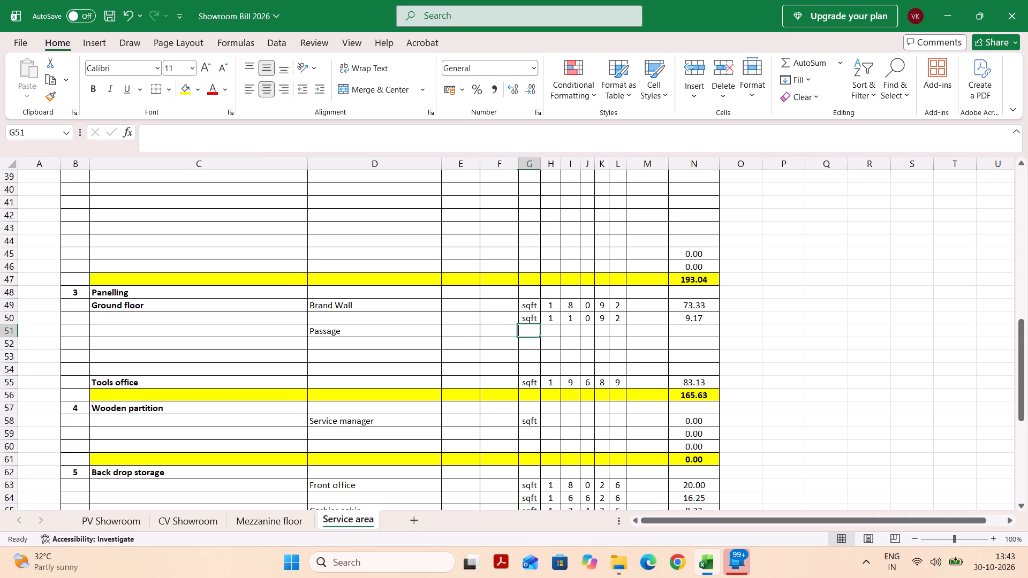
pyautogui.write('sq')
pyautogui.press('Tab')
pyautogui.press('2')
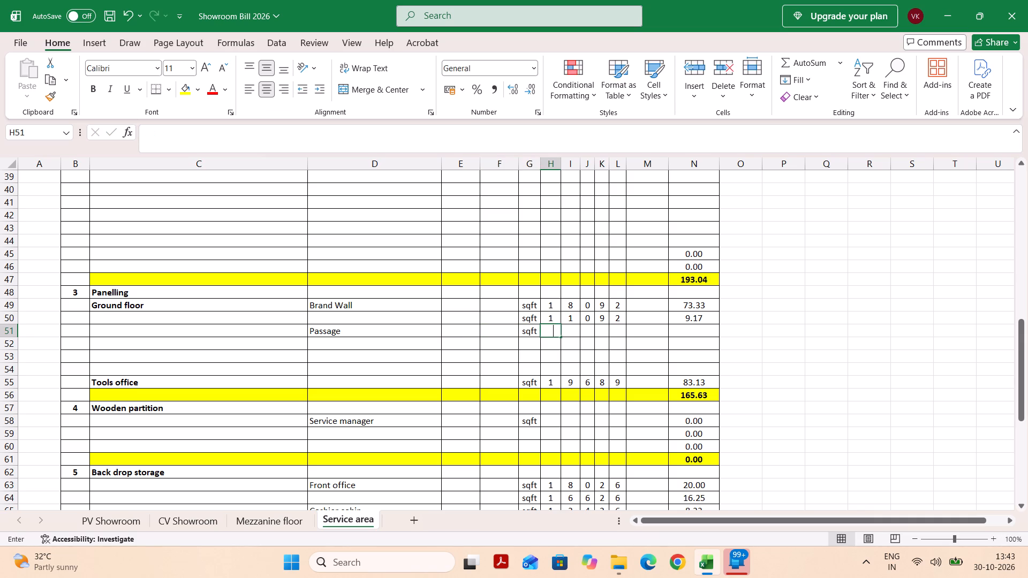
pyautogui.press('BackSpace')
pyautogui.press('1')
pyautogui.press('Tab')
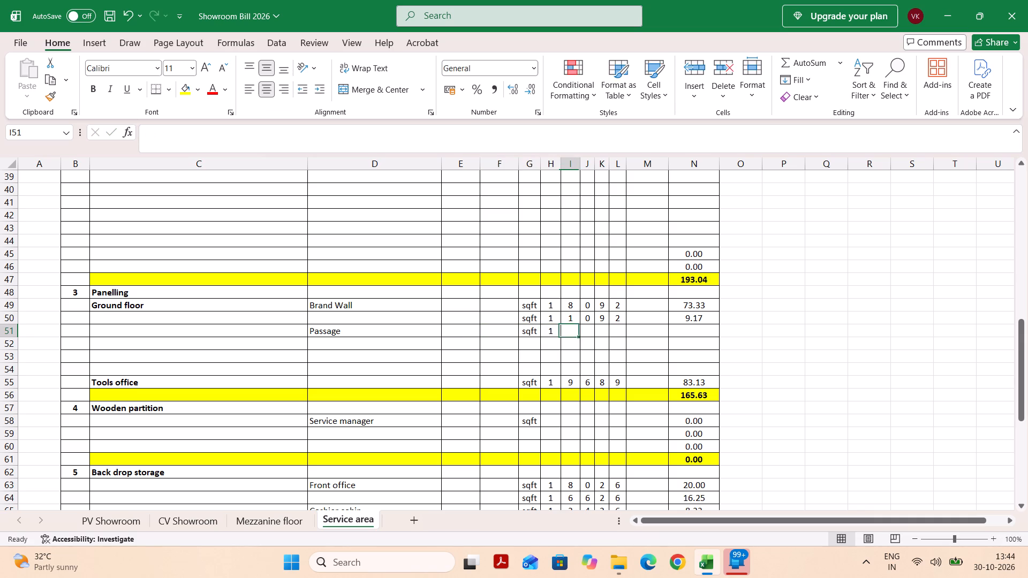
pyautogui.press('4')
pyautogui.press('Tab')
pyautogui.press('2')
pyautogui.press('Tab')
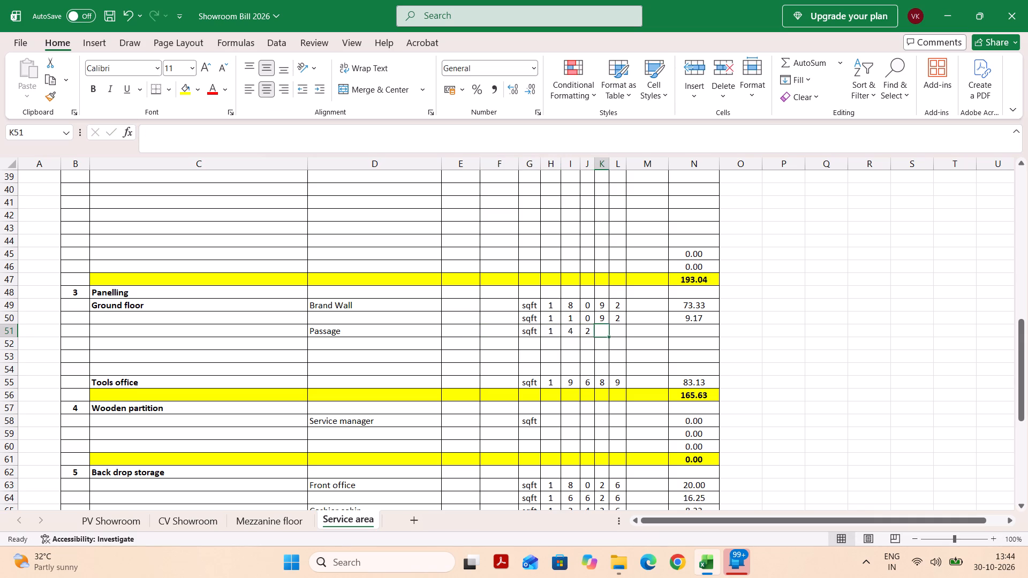
pyautogui.press('9')
pyautogui.press('Tab')
pyautogui.press('2')
pyautogui.press('Tab')
pyautogui.press('Tab')
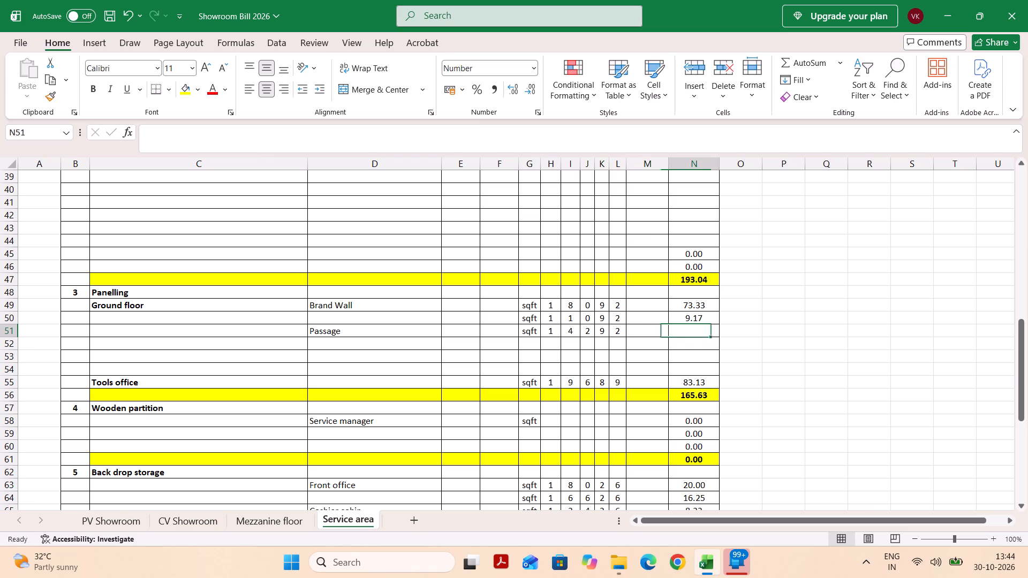
# Copy the area formula from N50 down into N51 for the Passage row.
pyautogui.hotkey('ctrl', 'd')
pyautogui.hotkey('ctrl', 'Return')
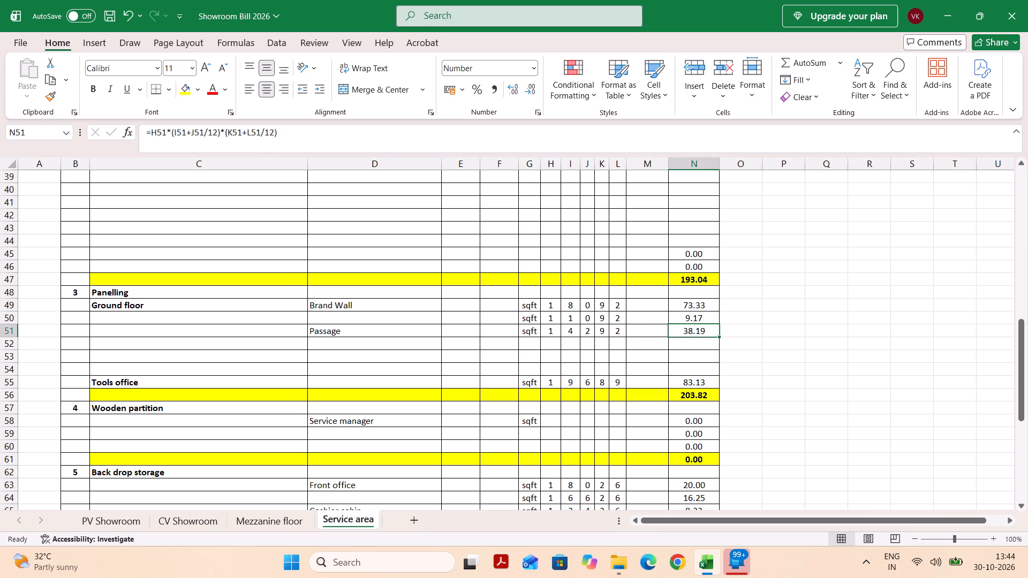
pyautogui.press('Return')
# Enter the location Column in D52, below Passage.
pyautogui.press('Tab')
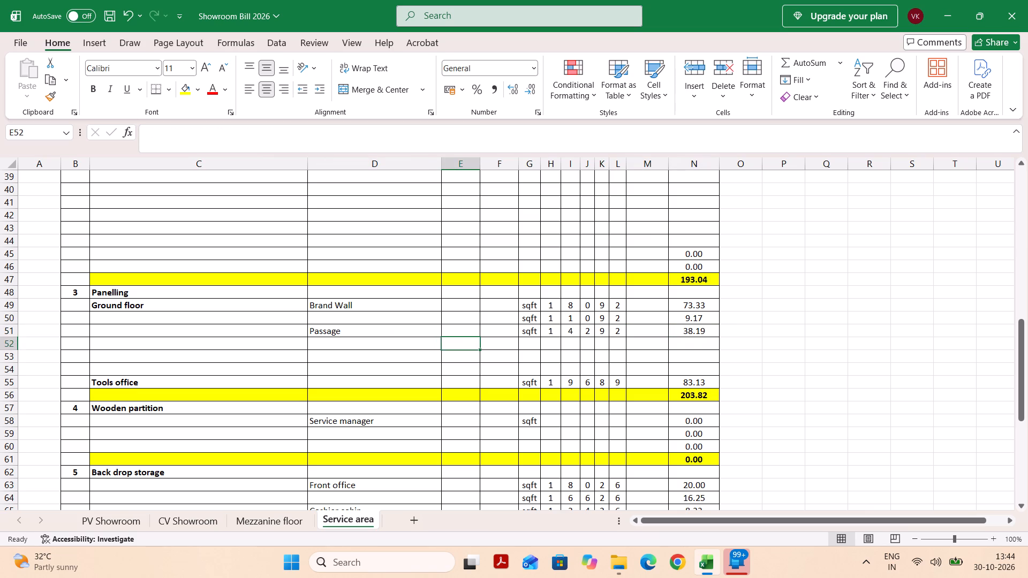
pyautogui.hotkey('shift', 'Tab')
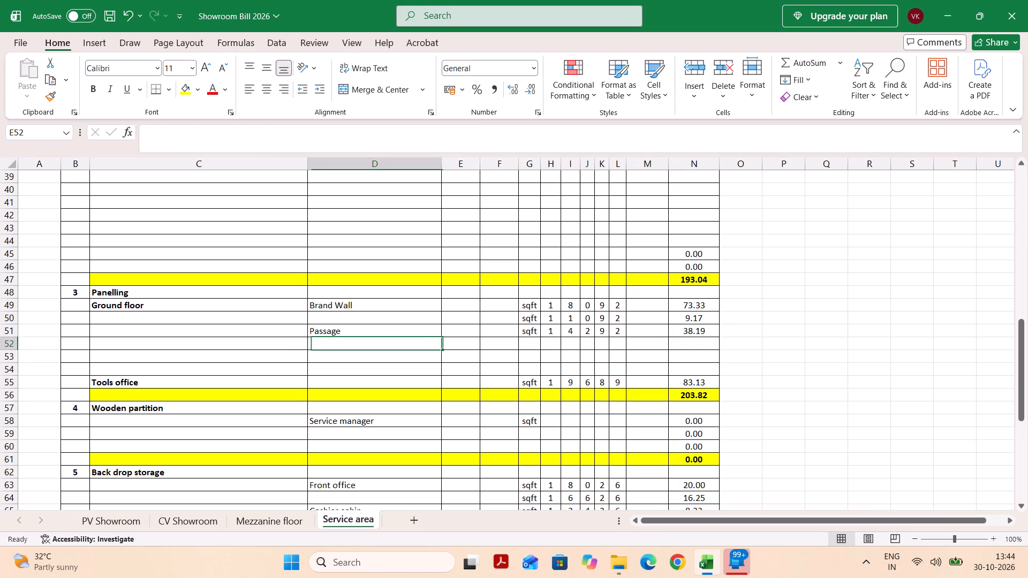
pyautogui.write('Colum')
pyautogui.press('n')
pyautogui.press('Tab')
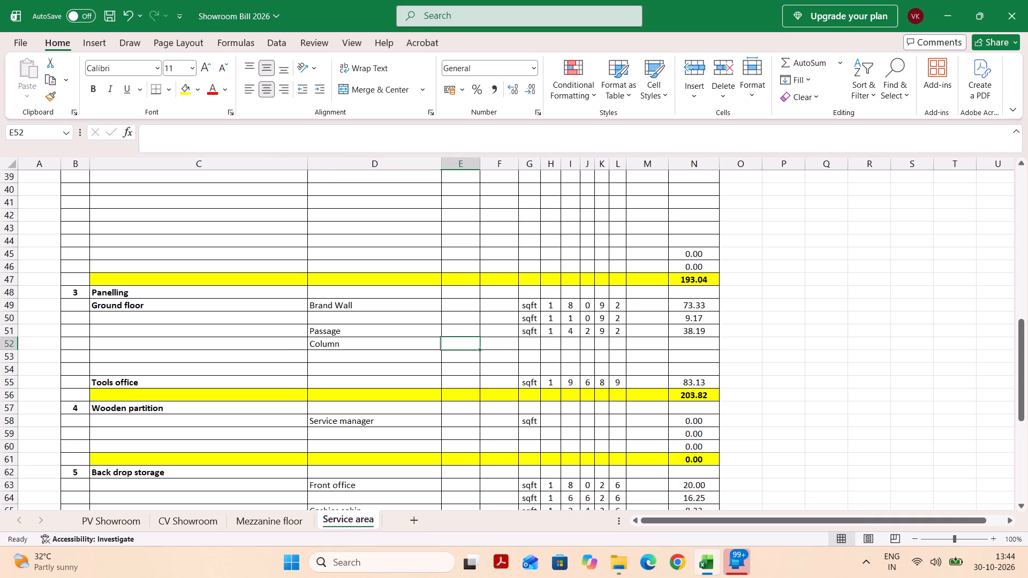
# Fill the Column row with unit sqft, quantity 2 and dimensions 2, 11, 9 and 2.
pyautogui.press('Tab')
pyautogui.press('Tab')
pyautogui.write('sq')
pyautogui.press('Tab')
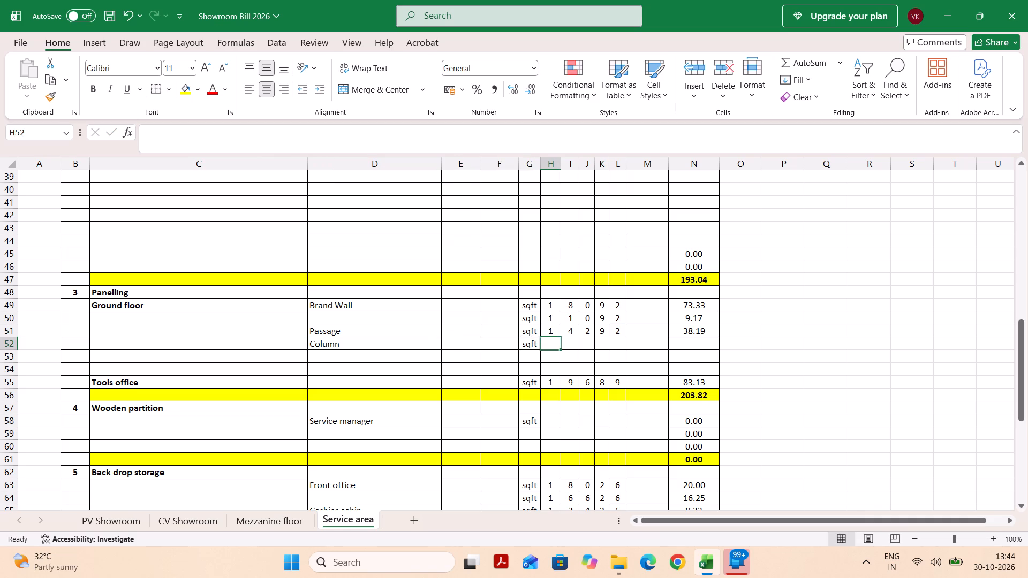
pyautogui.press('2')
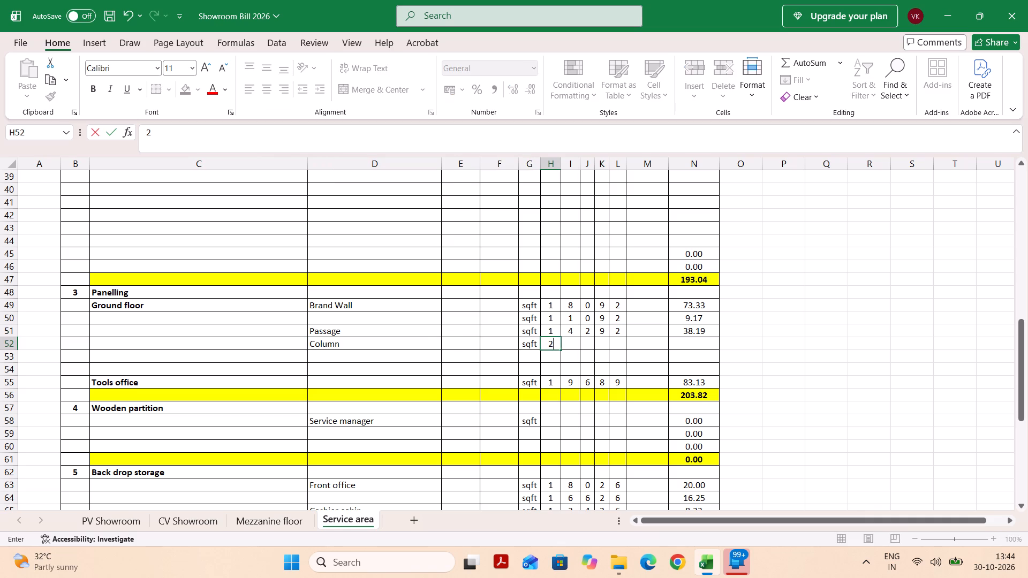
pyautogui.press('Tab')
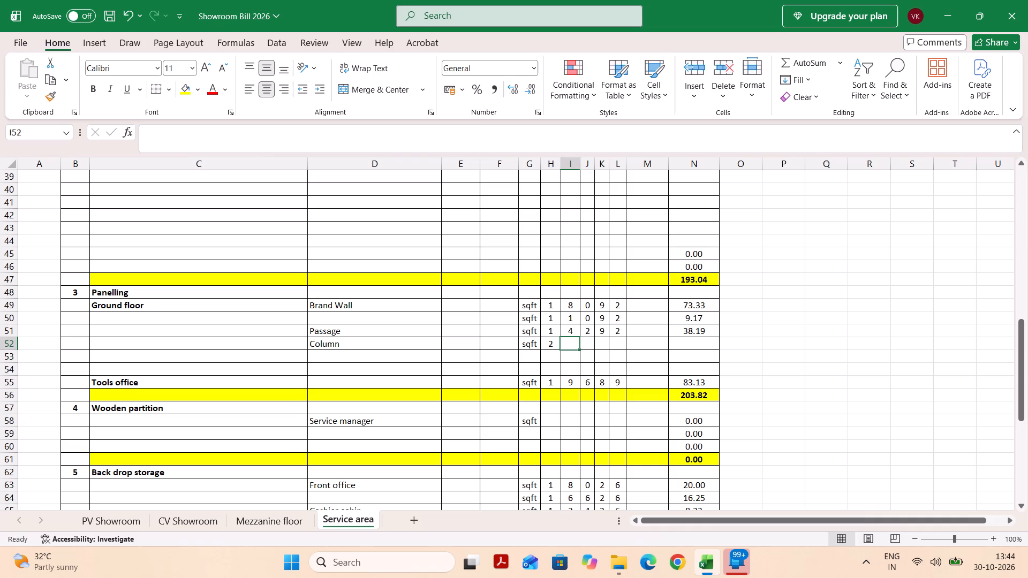
pyautogui.press('2')
pyautogui.press('Tab')
pyautogui.write('11')
pyautogui.press('Tab')
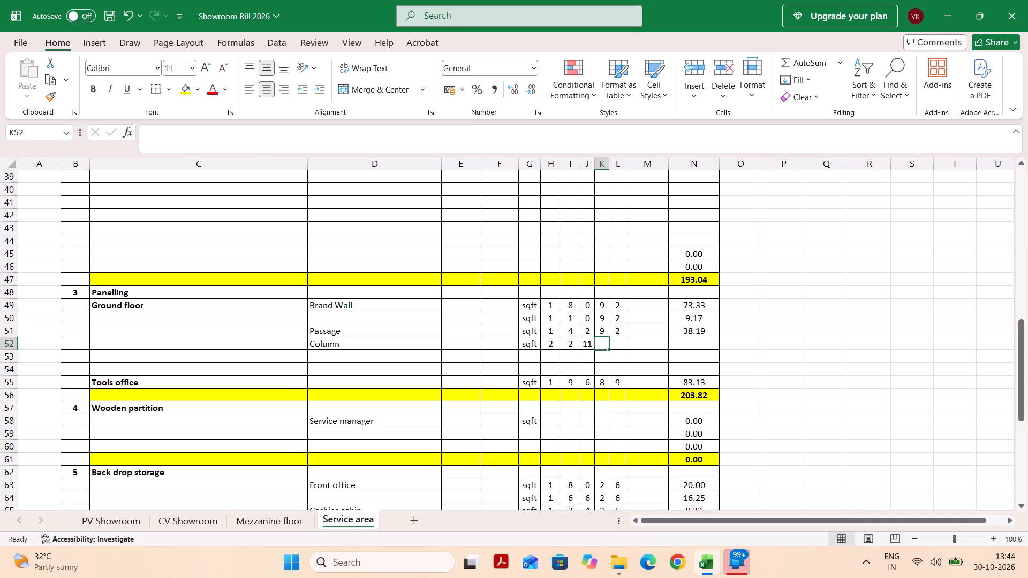
pyautogui.press('9')
pyautogui.press('Tab')
pyautogui.press('2')
pyautogui.press('Tab')
pyautogui.press('Tab')
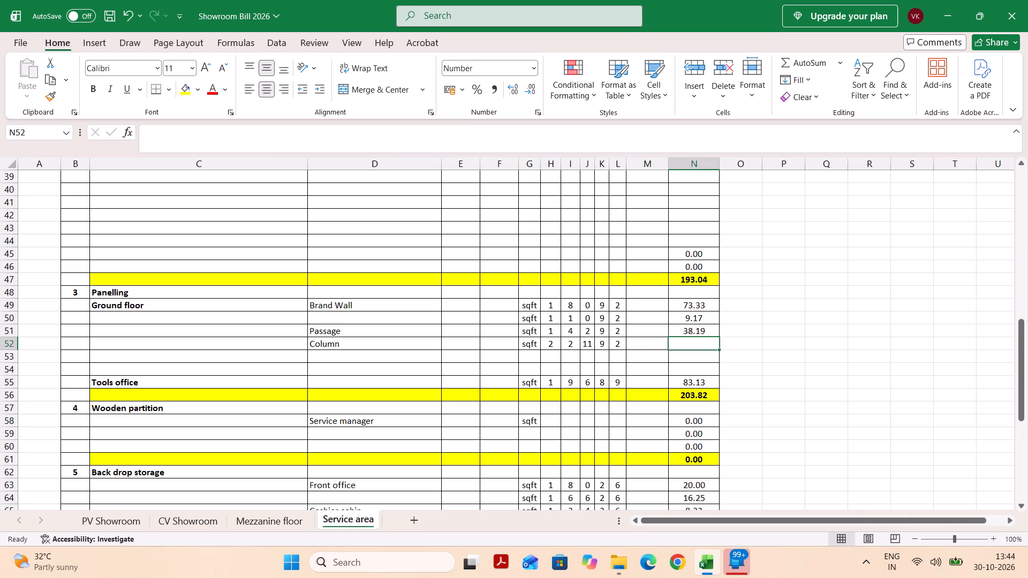
# Copy the area formula from N51 down into N52 for the Column row.
pyautogui.hotkey('ctrl', 'd')
pyautogui.press('Return')
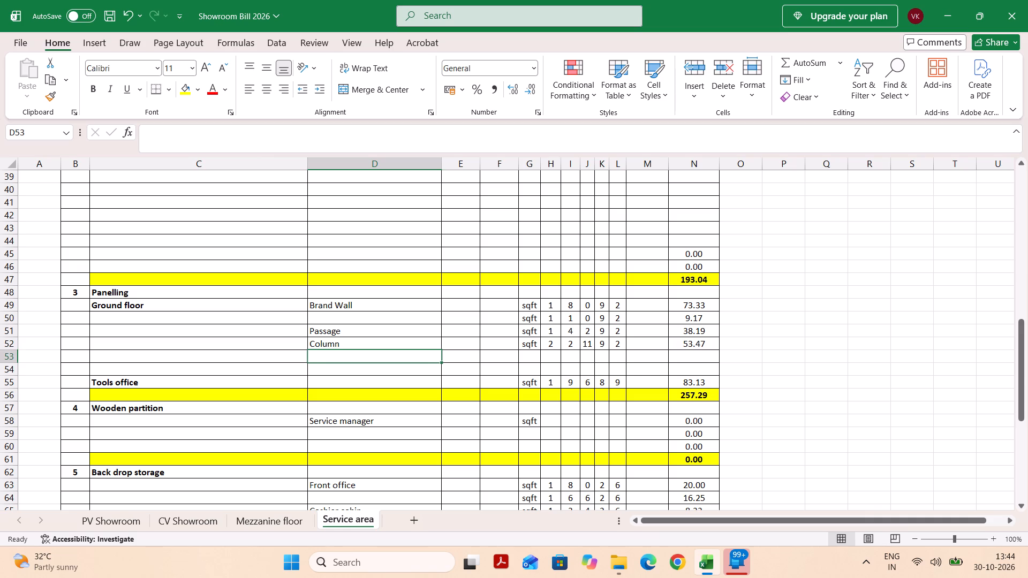
# Enter the unit sqft in G53 for another measurement row below Column.
pyautogui.press('Tab')
pyautogui.press('Tab')
pyautogui.press('Tab')
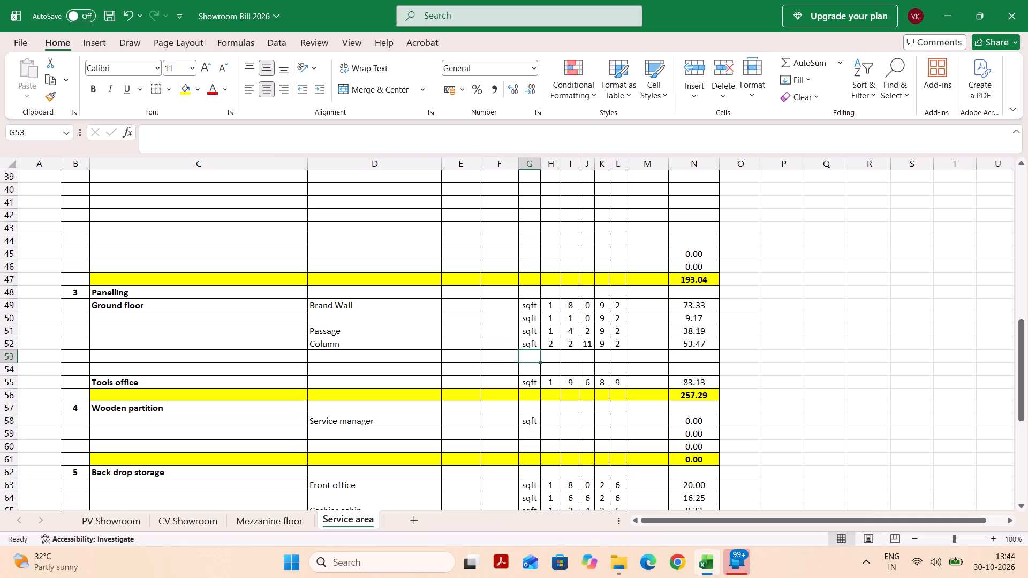
pyautogui.write('sq')
pyautogui.press('Tab')
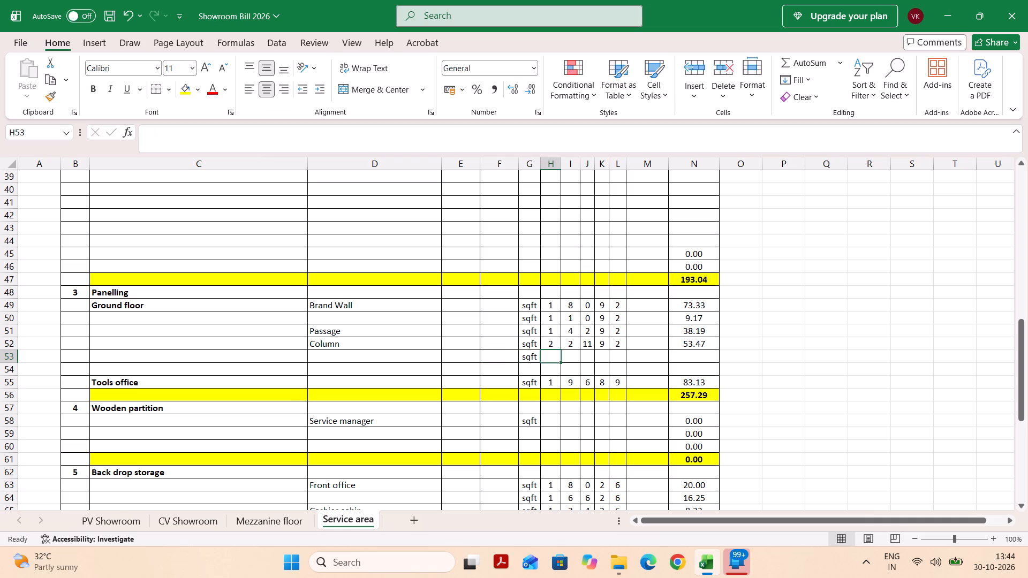